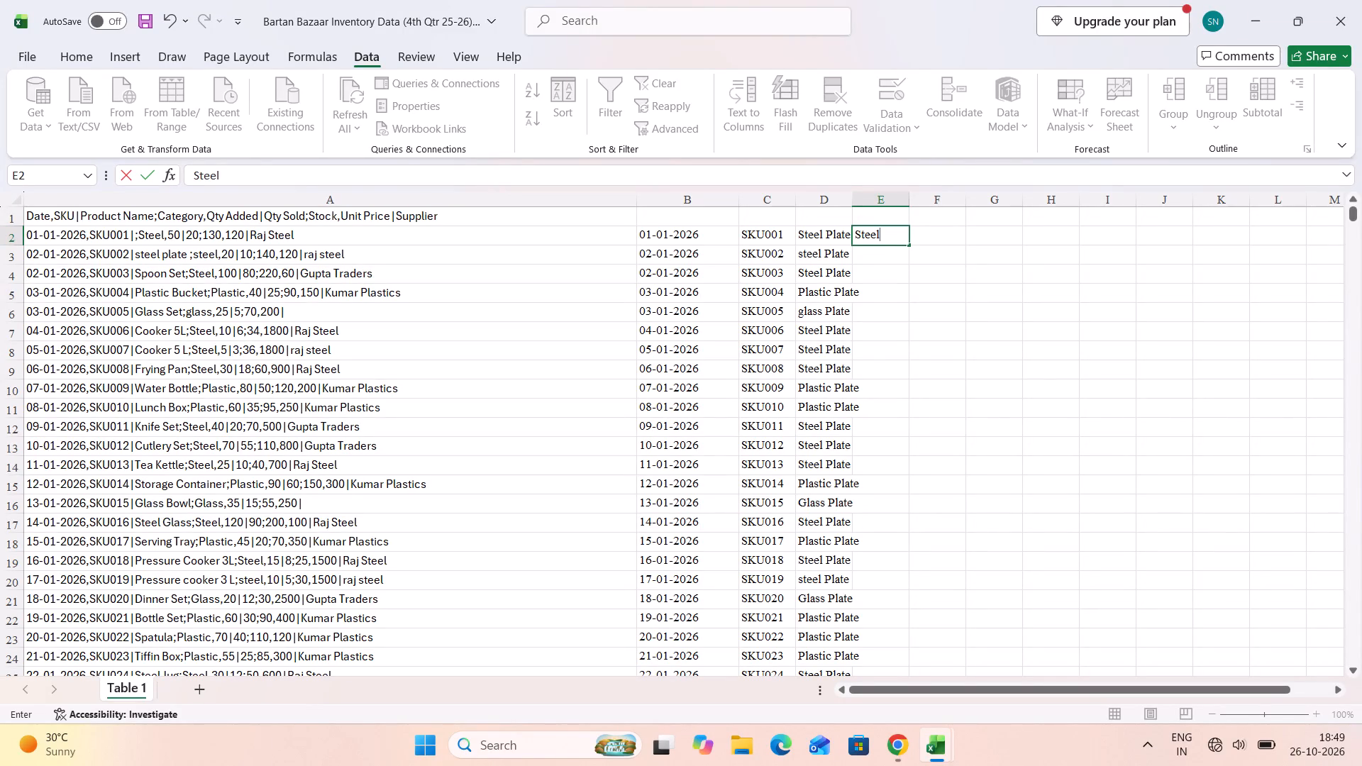
Commit the category entry Steel in cell E2.
left_click(884, 260)
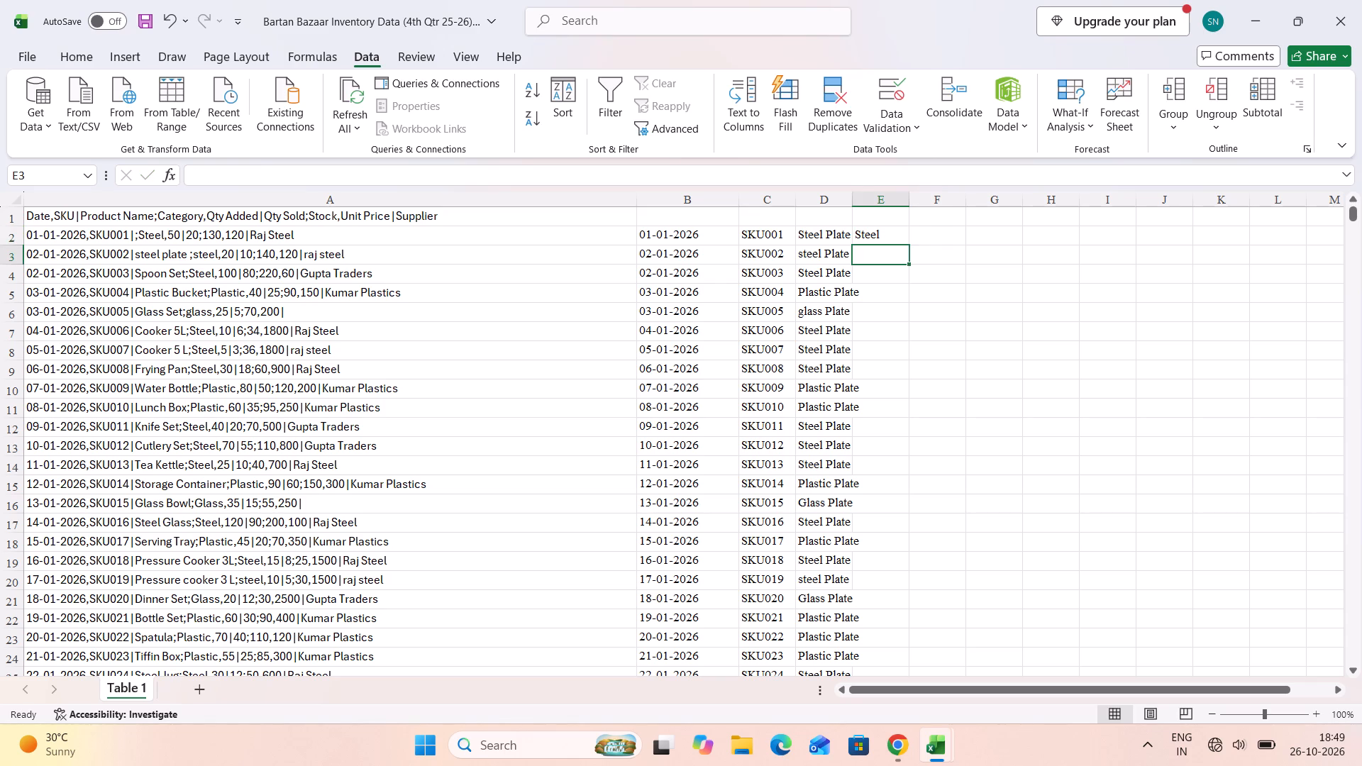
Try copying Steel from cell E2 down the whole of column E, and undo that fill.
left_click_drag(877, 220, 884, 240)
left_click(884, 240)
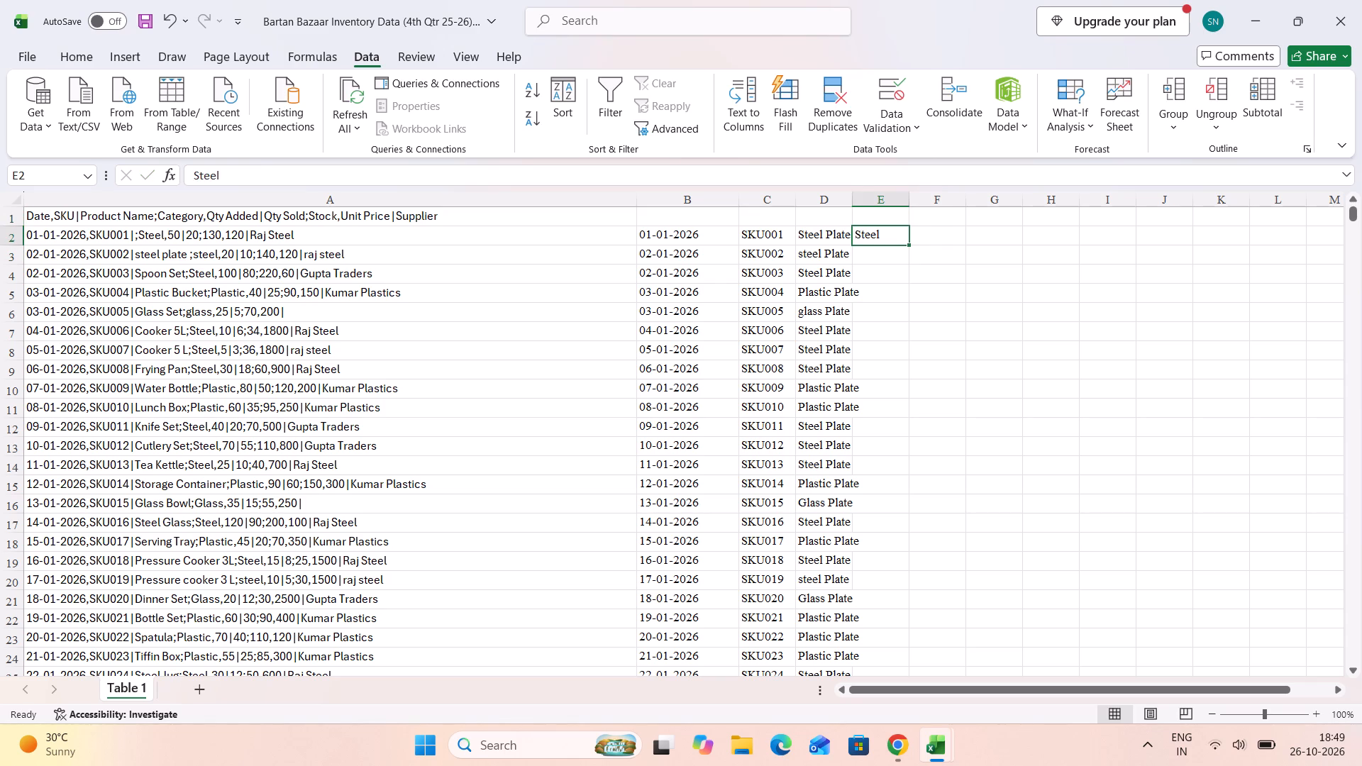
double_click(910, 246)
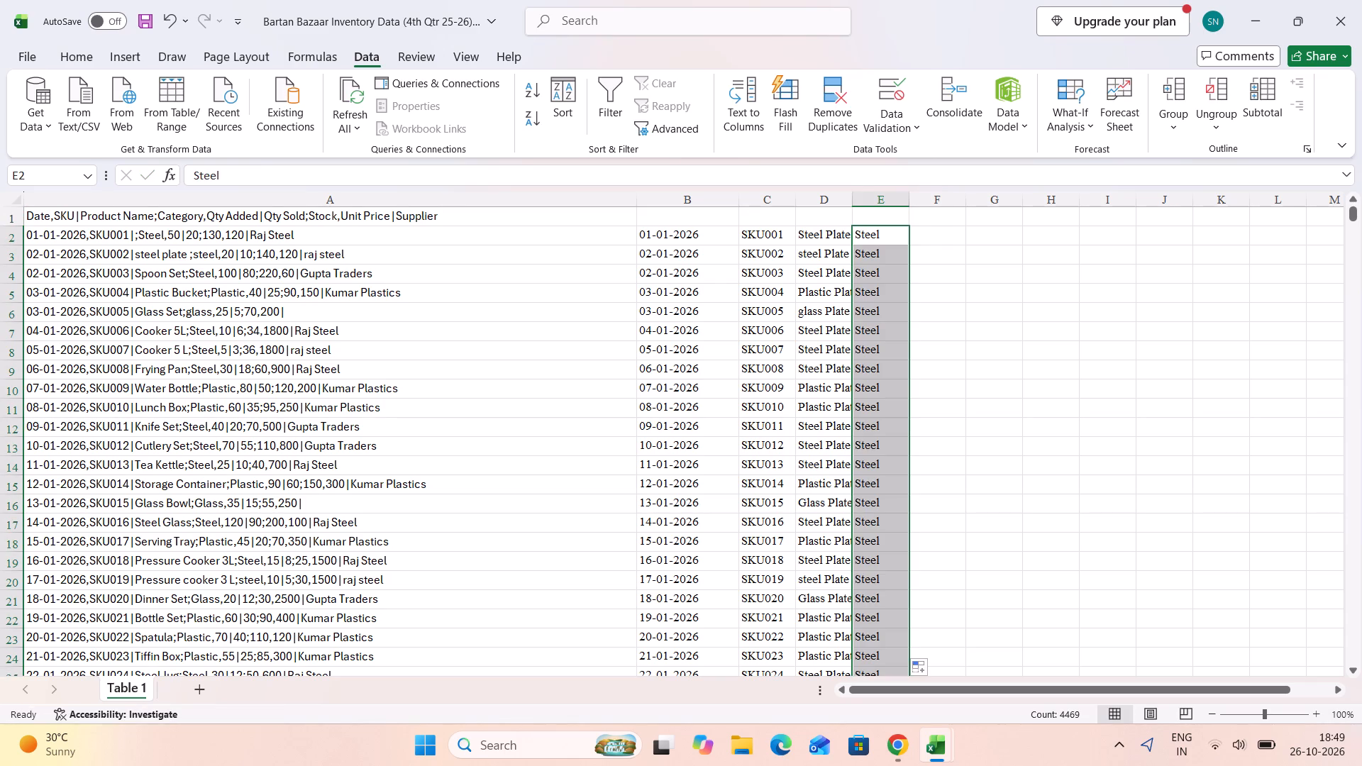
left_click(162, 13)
Flash Fill the category column E from the Steel example in cell E2.
left_click(790, 91)
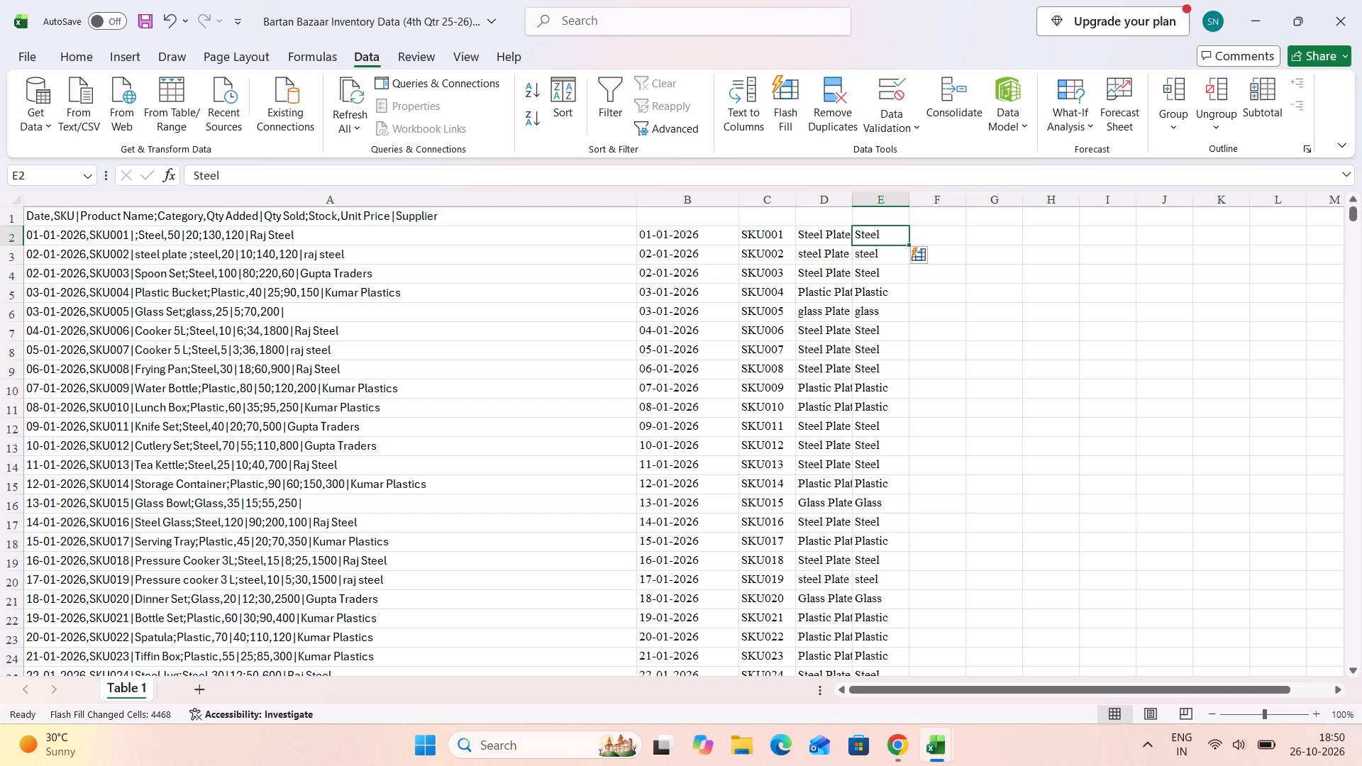
Enter the quantity-added examples 50, 20 and 100 in cells F2, F3 and F4.
left_click(931, 235)
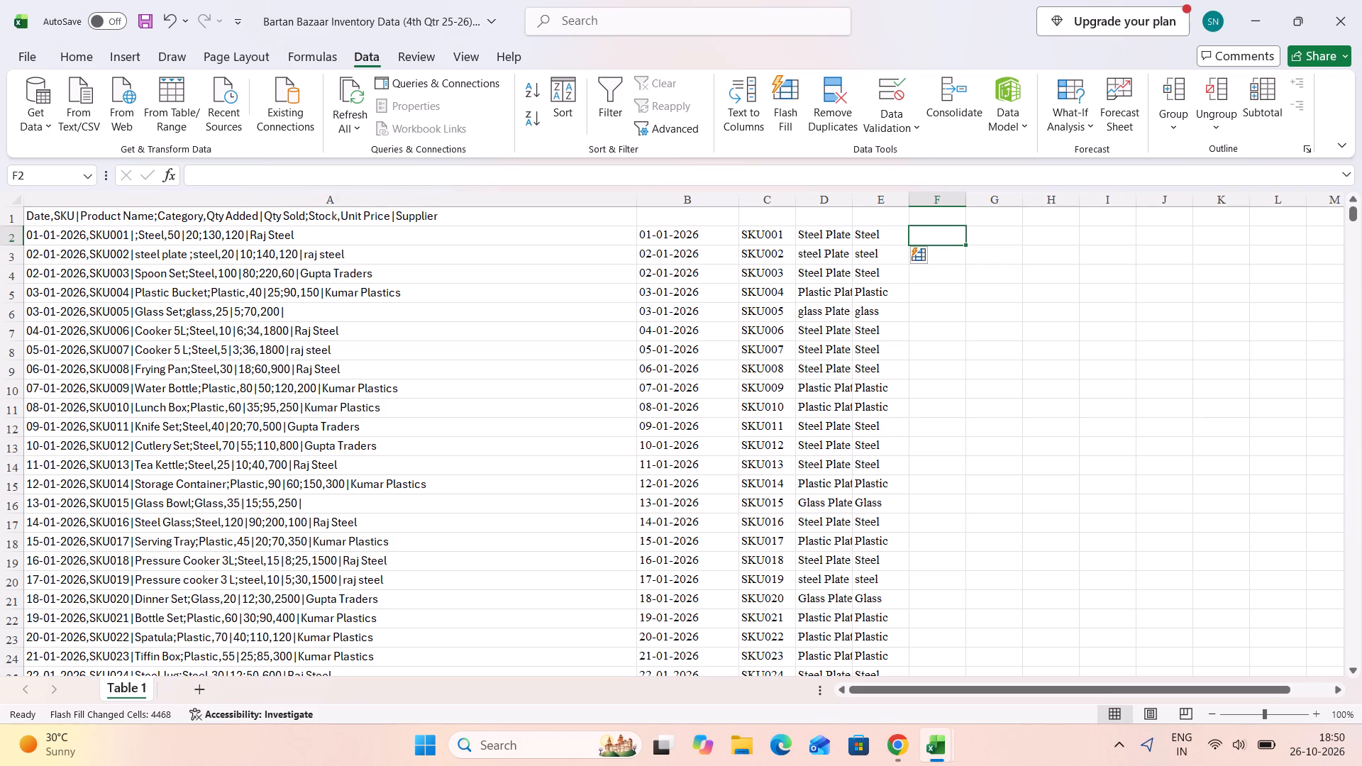
type("20")
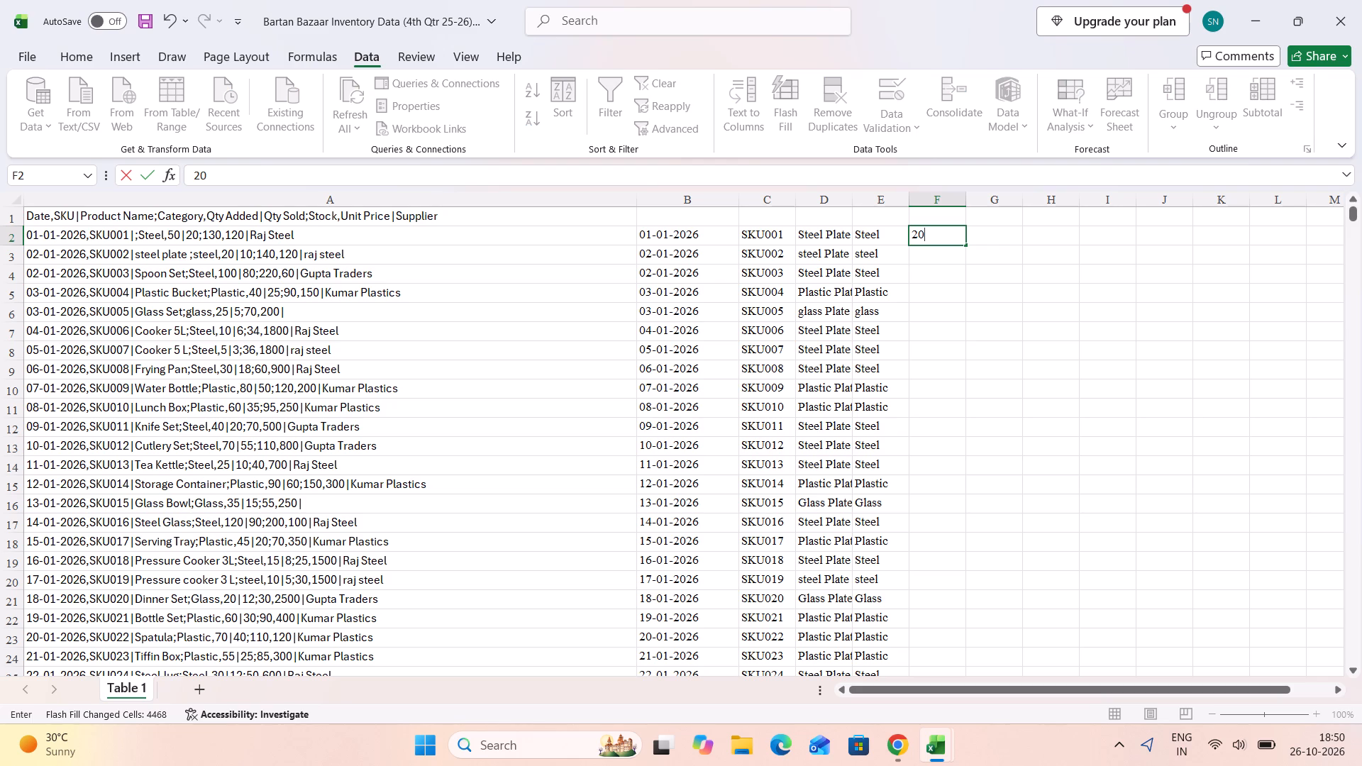
key("BackSpace")
key("BackSpace")
type("50")
key("Down")
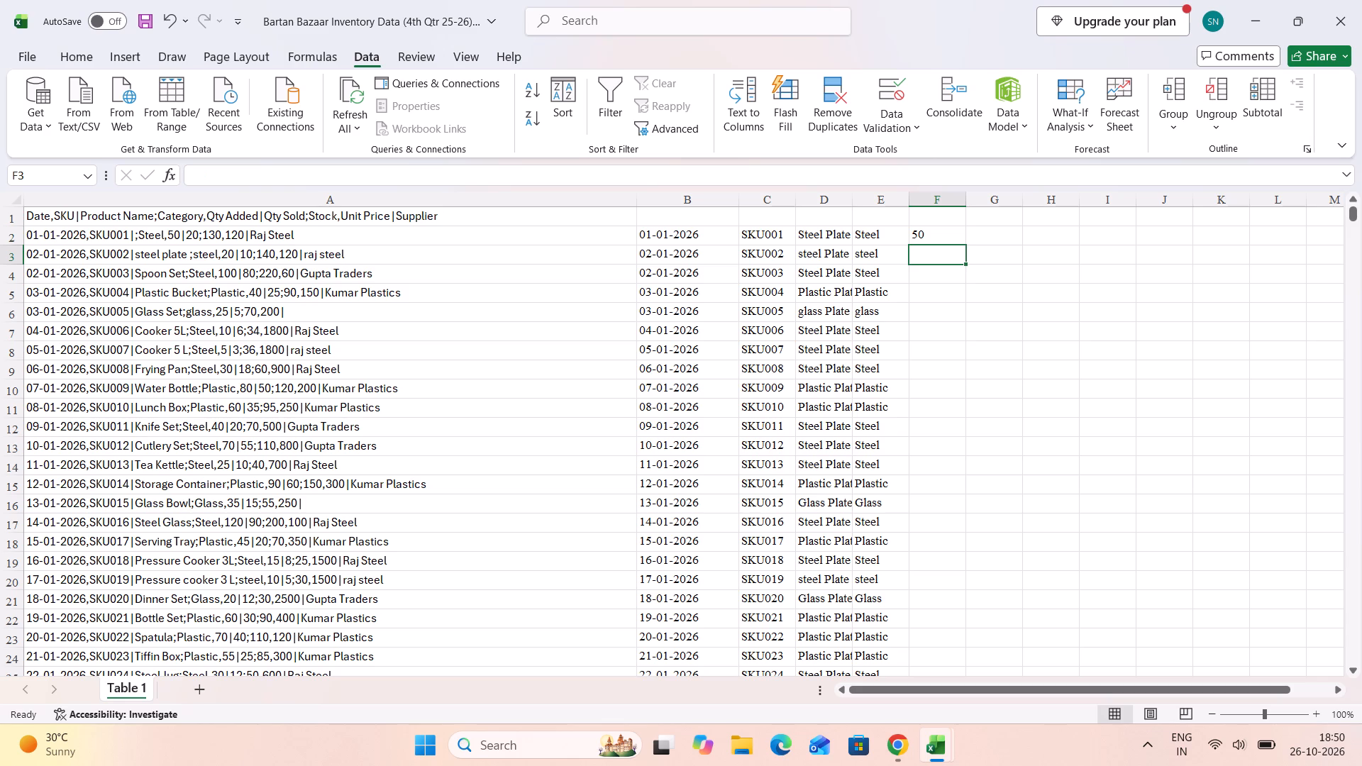
type("20")
key("Down")
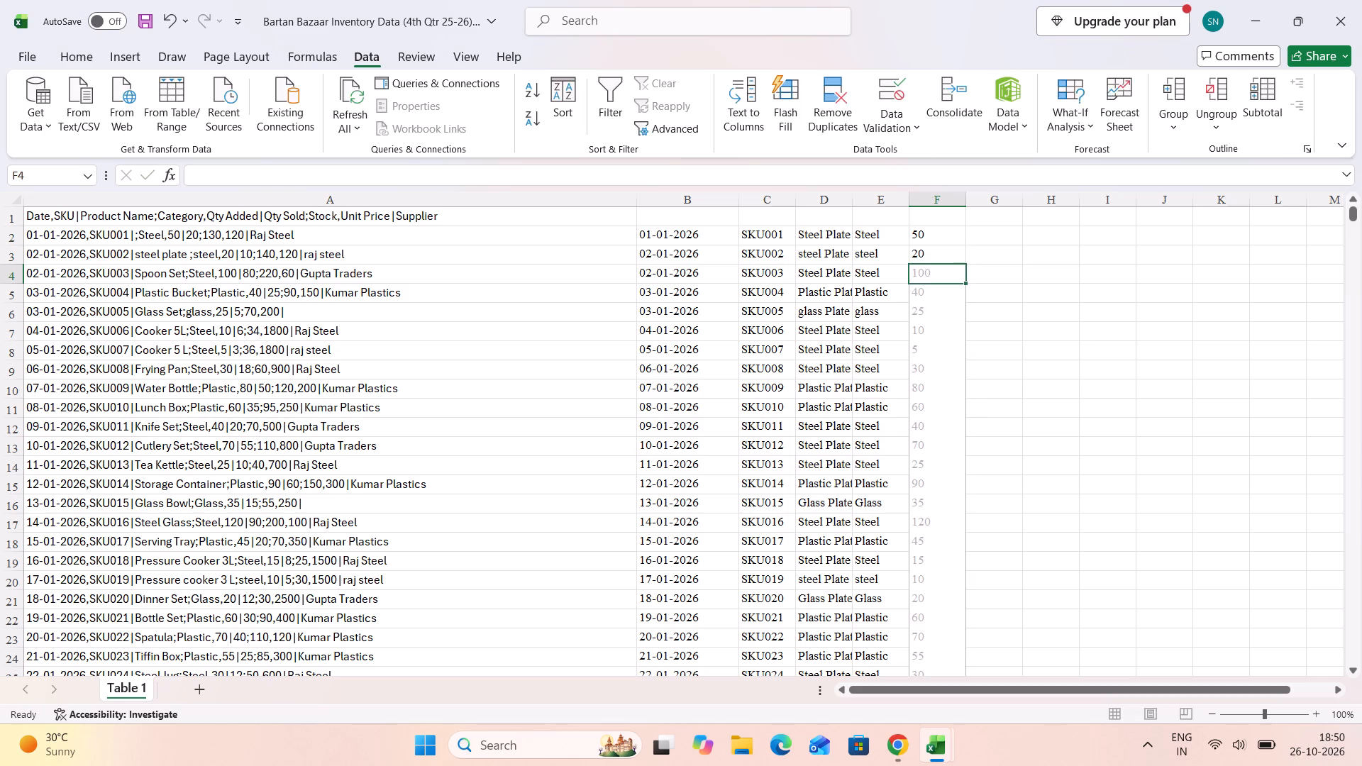
key("0")
key("BackSpace")
type("100")
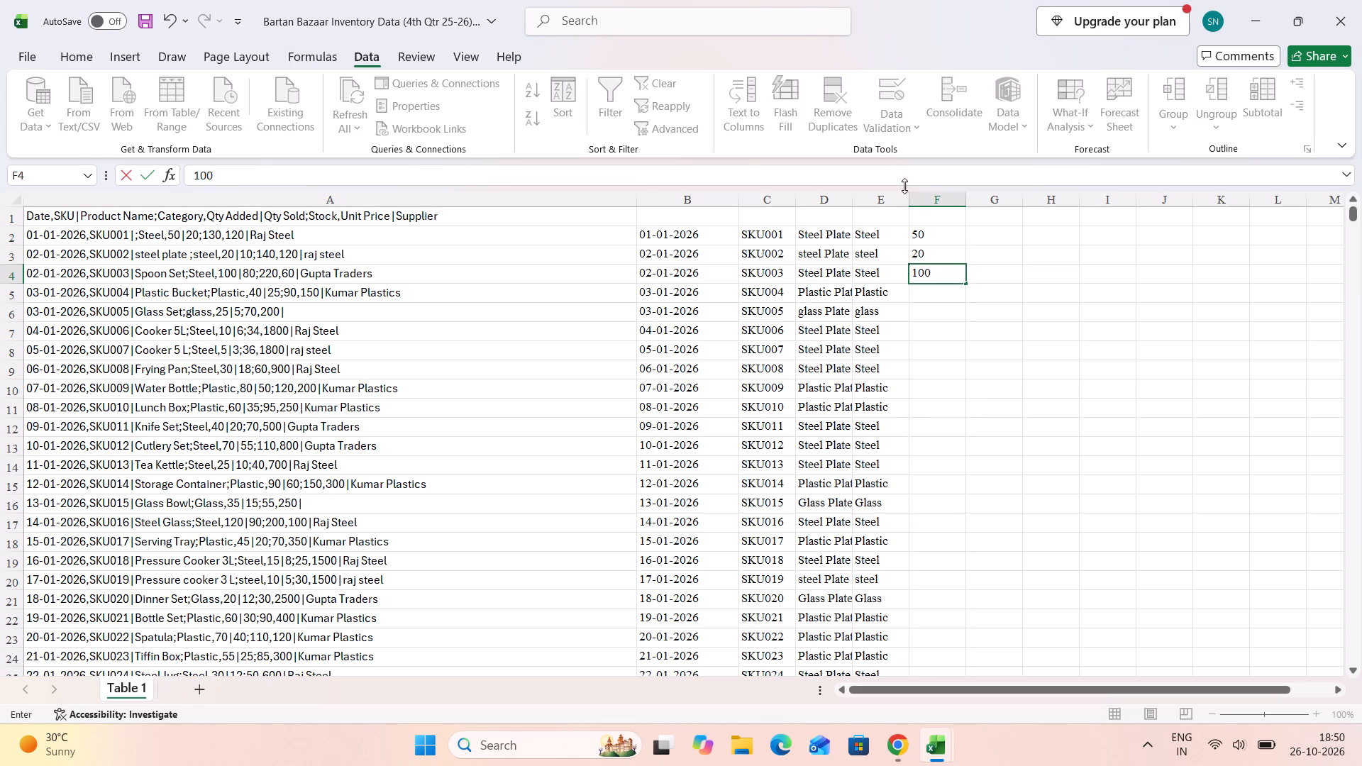
key("Return")
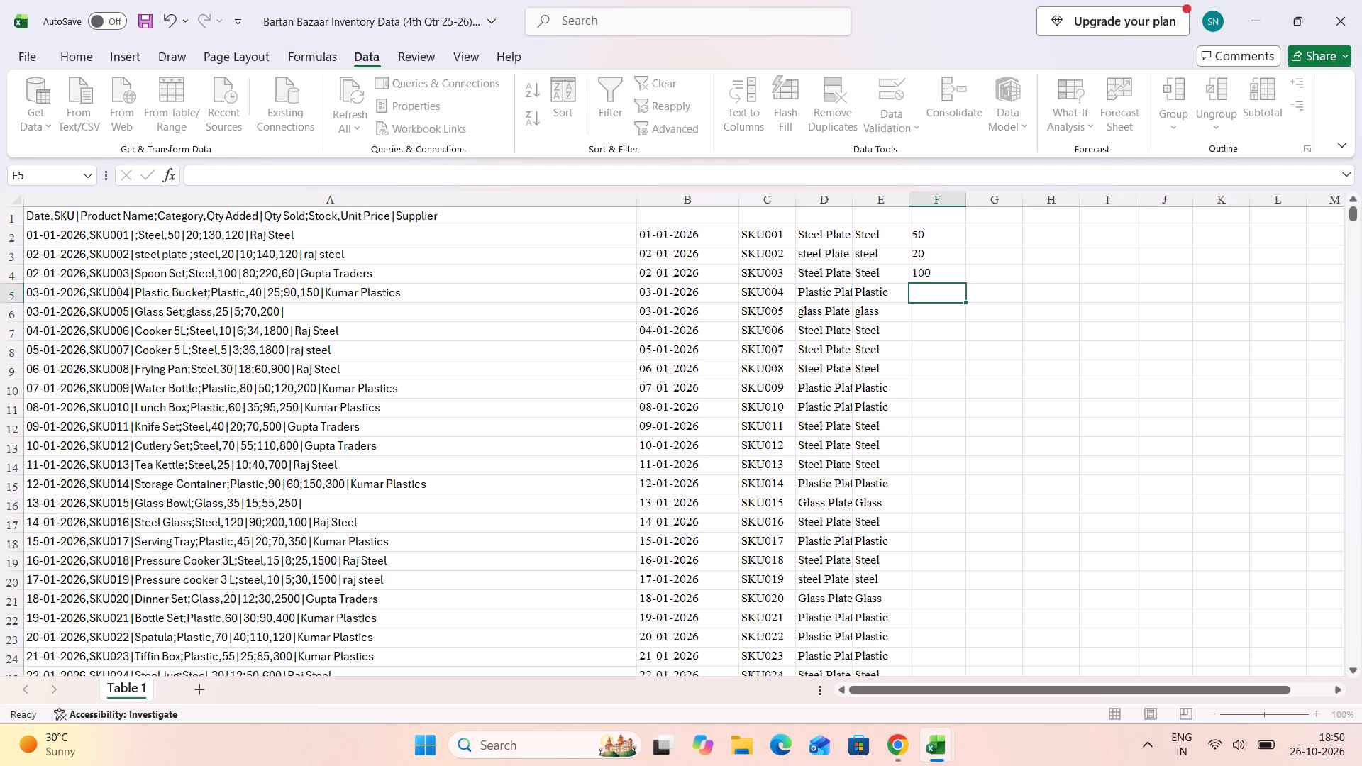
Flash Fill the rest of column F from the quantity-added examples.
left_click(936, 257)
left_click(937, 267)
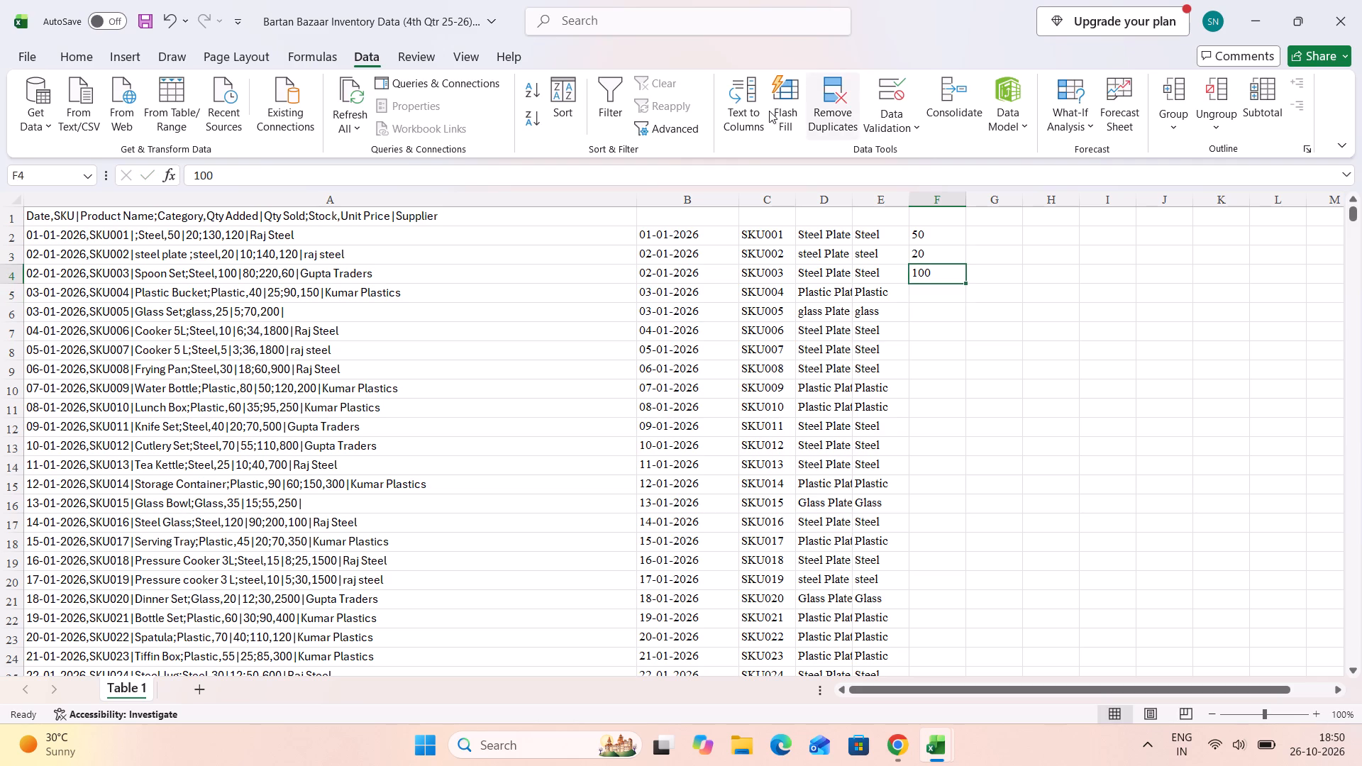
left_click(787, 113)
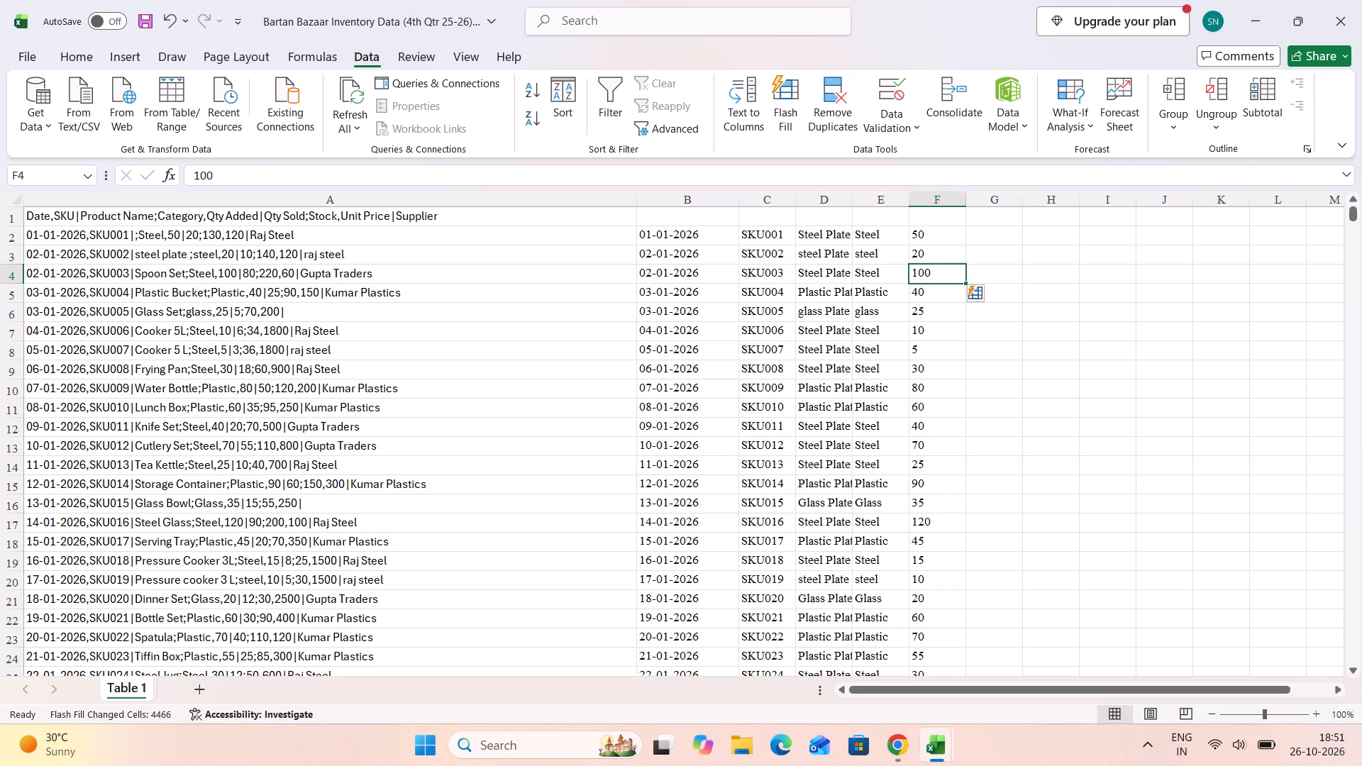
Enter the quantity-sold examples 20, 10 and 80 in cells G2, G3 and G4.
left_click(998, 240)
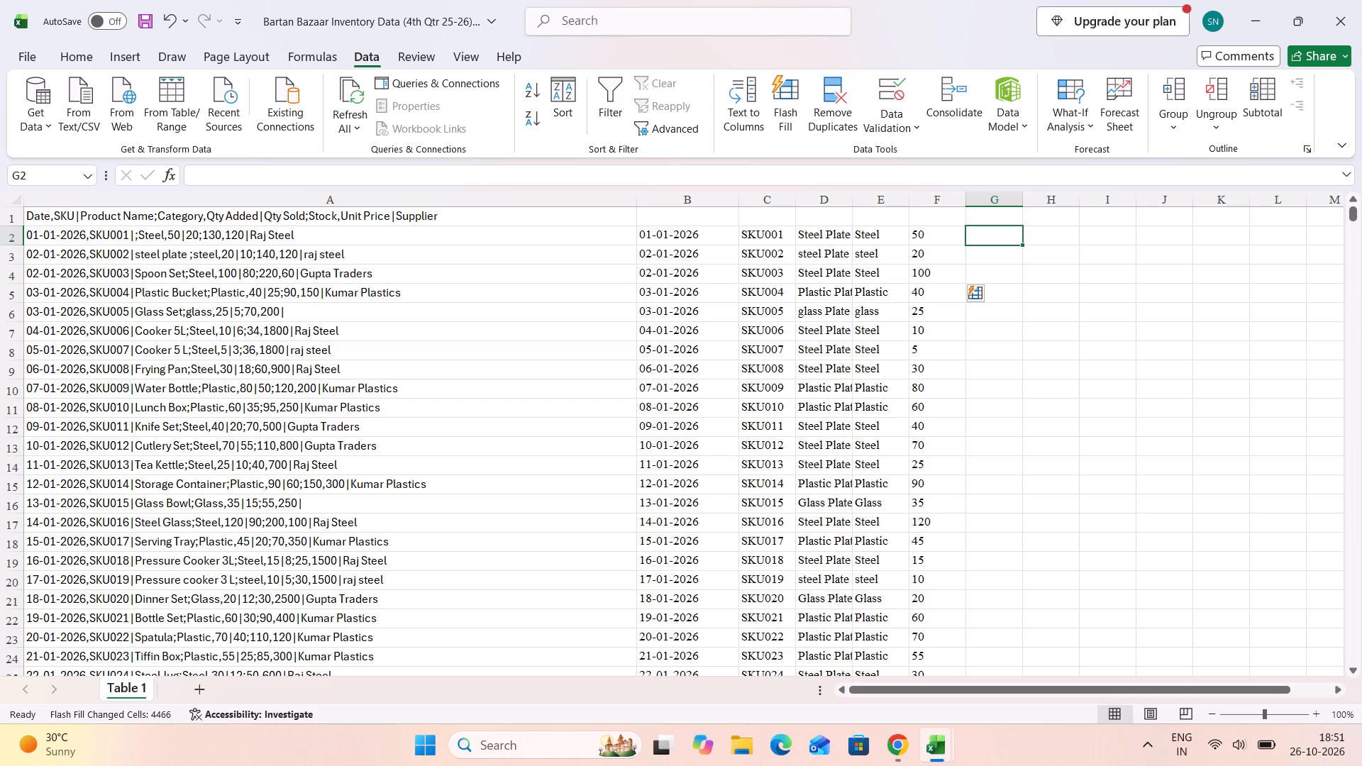
left_click(978, 294)
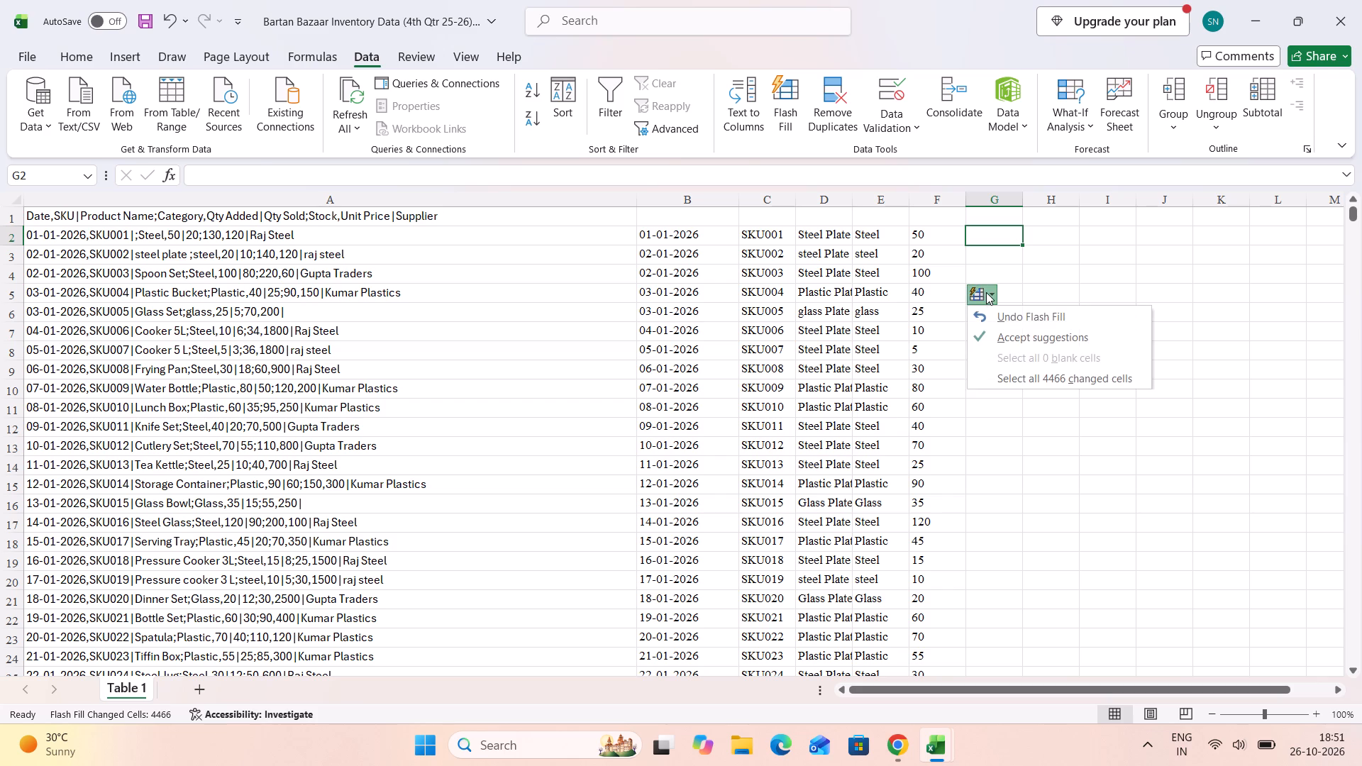
left_click(986, 292)
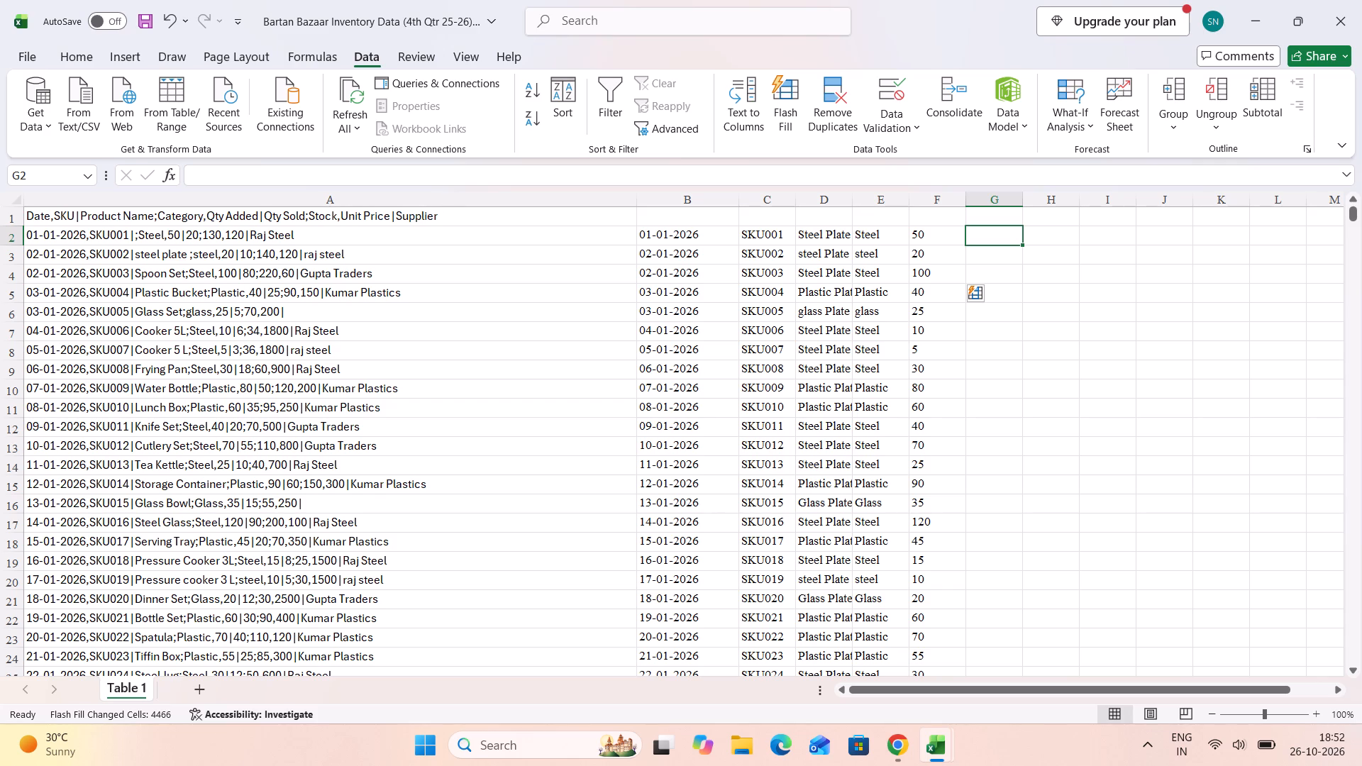
type("20.")
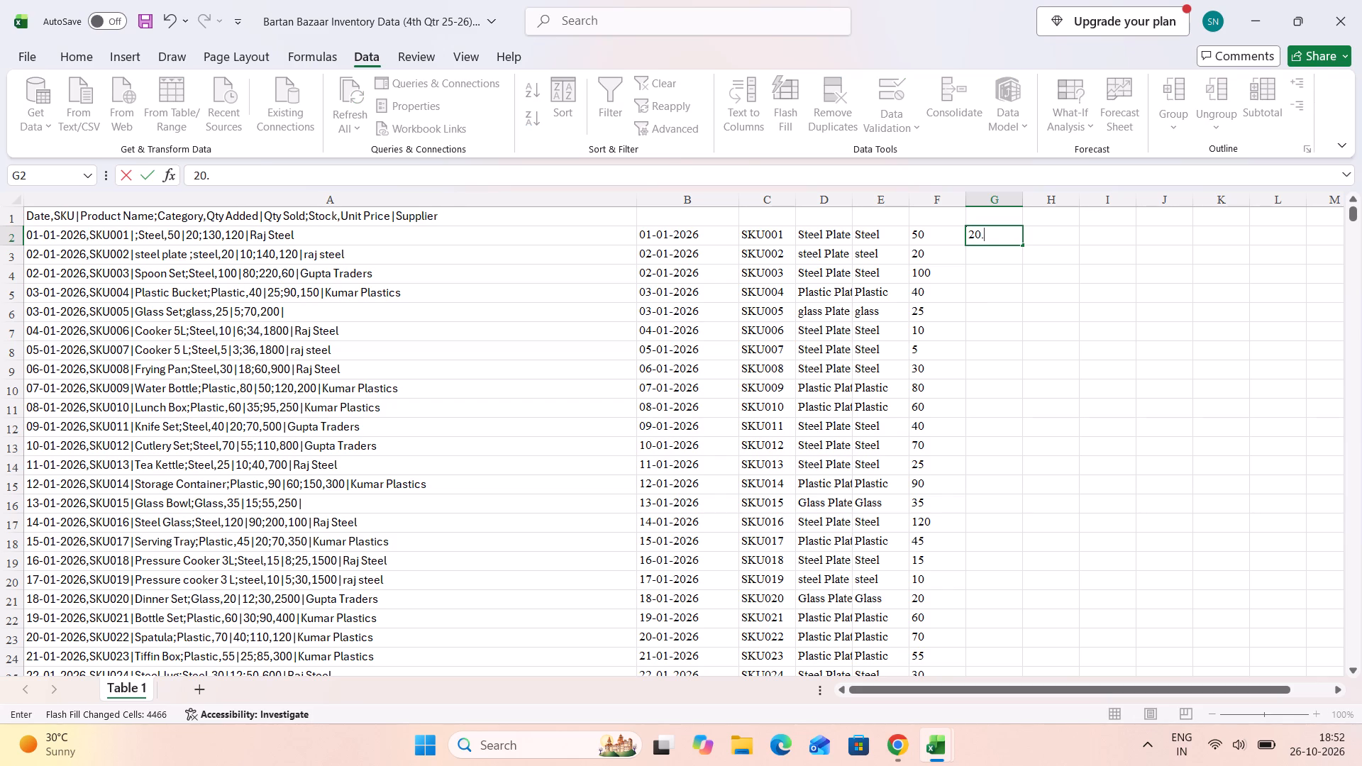
key("BackSpace")
key("Down")
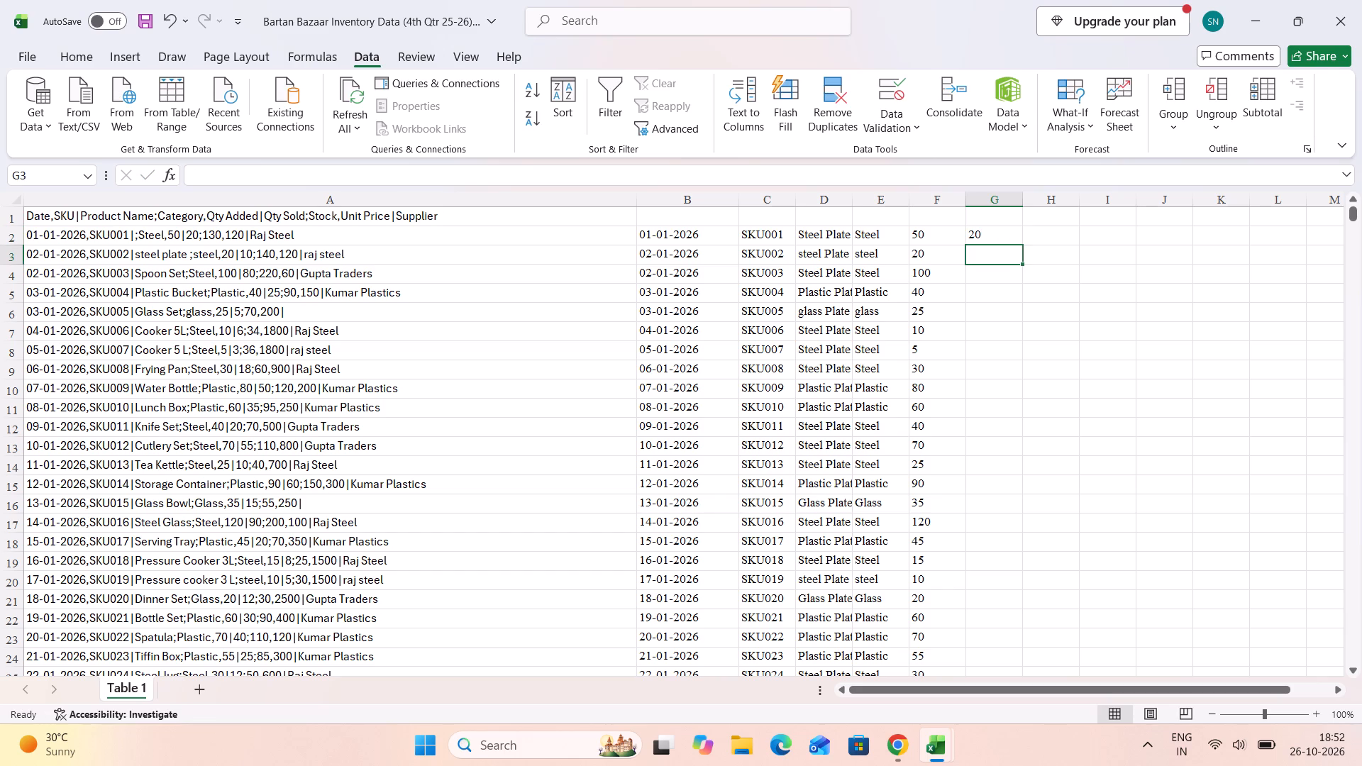
left_click(1, 265)
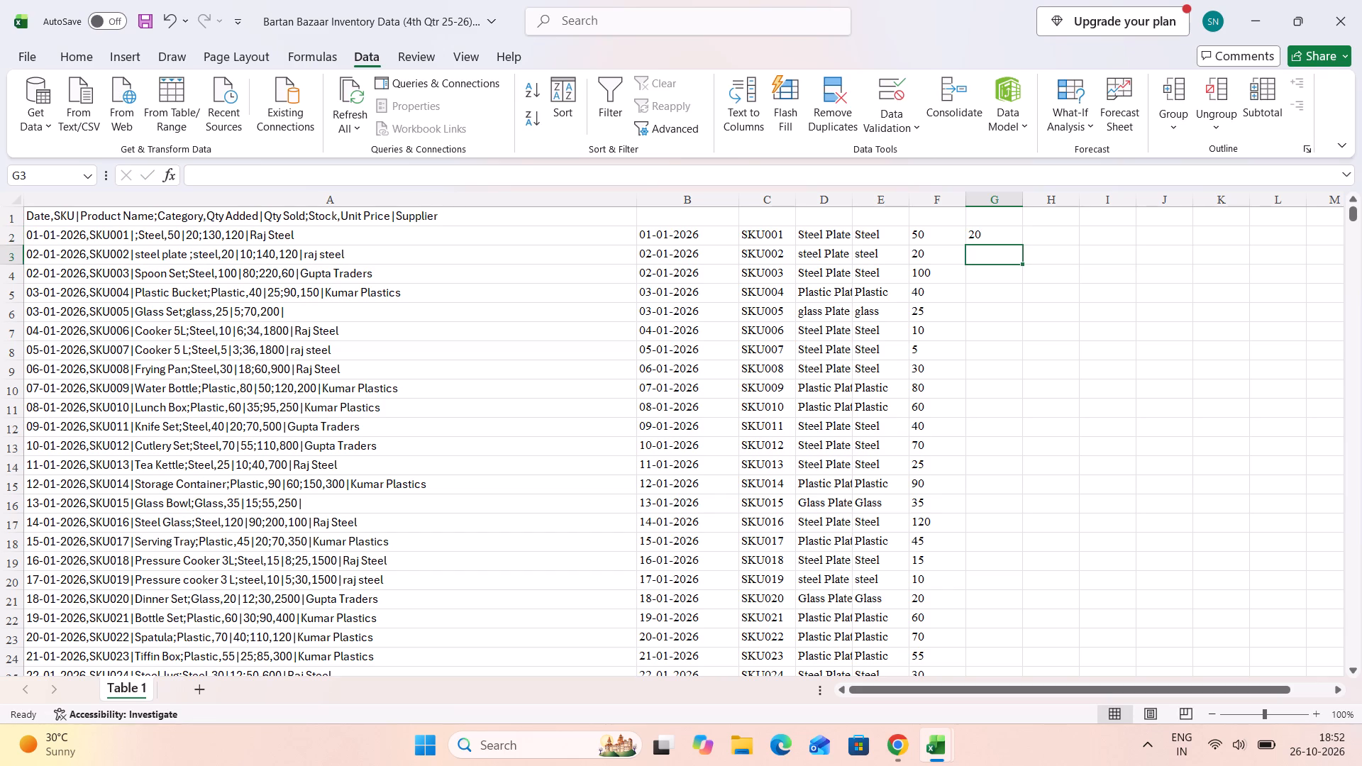
left_click(16, 258)
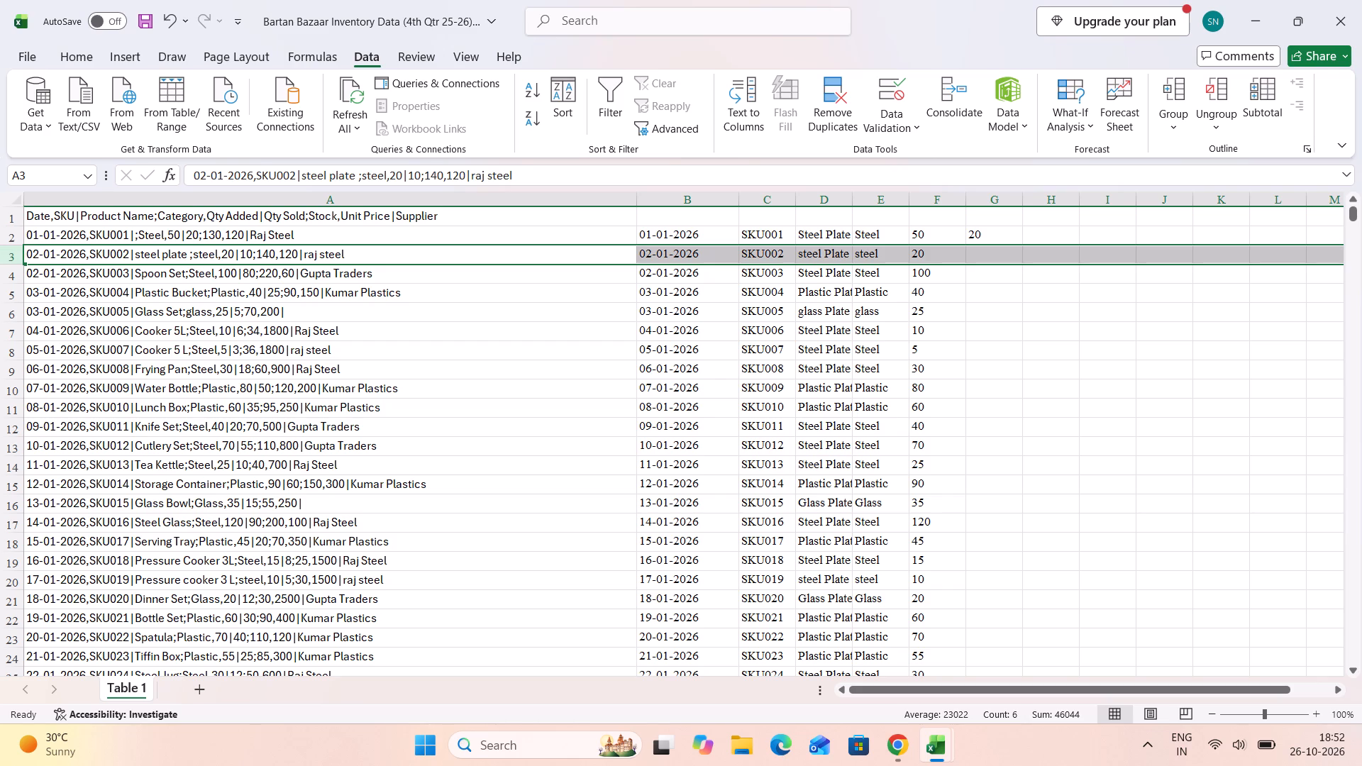
left_click(977, 257)
type("10")
key("Down")
type("80")
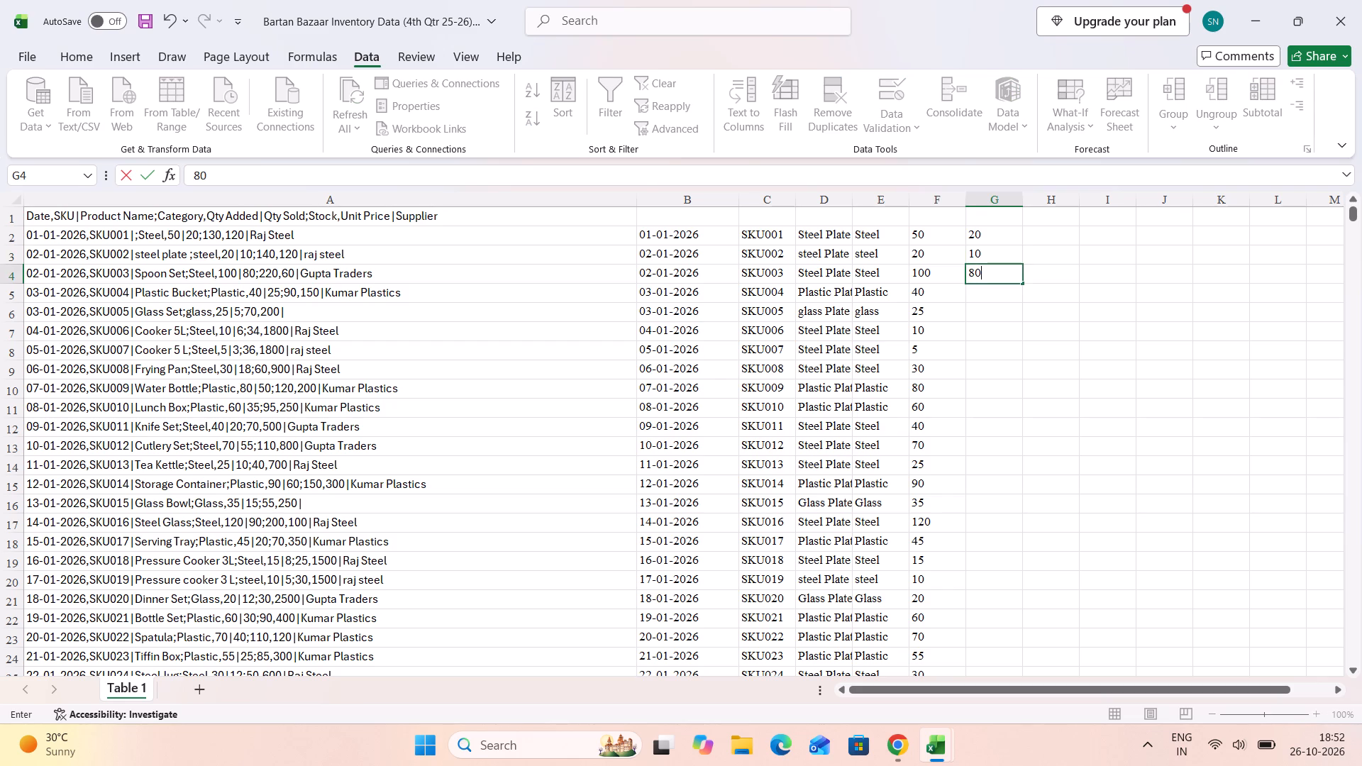
left_click(982, 273)
left_click(987, 258)
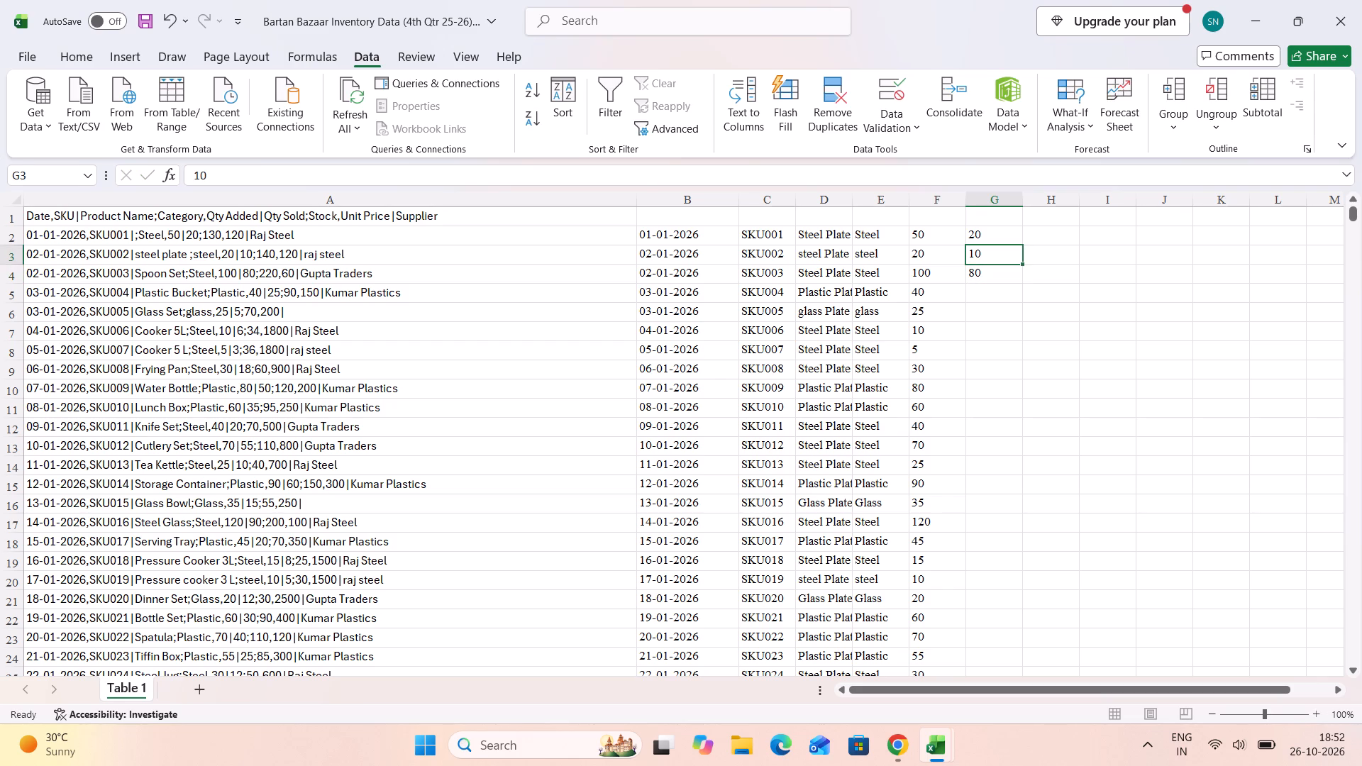
Flash Fill the rest of column G from the quantity-sold examples.
left_click(988, 272)
left_click(784, 112)
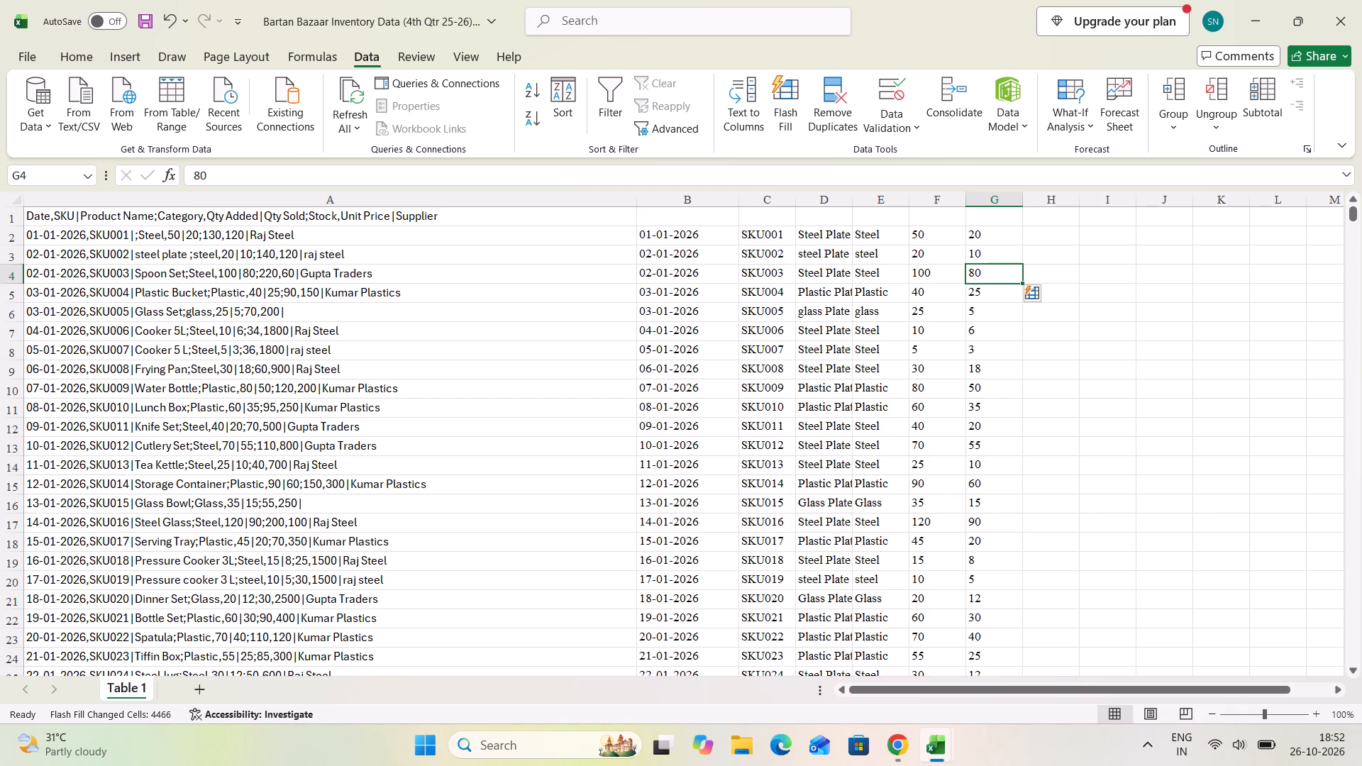
left_click(970, 365)
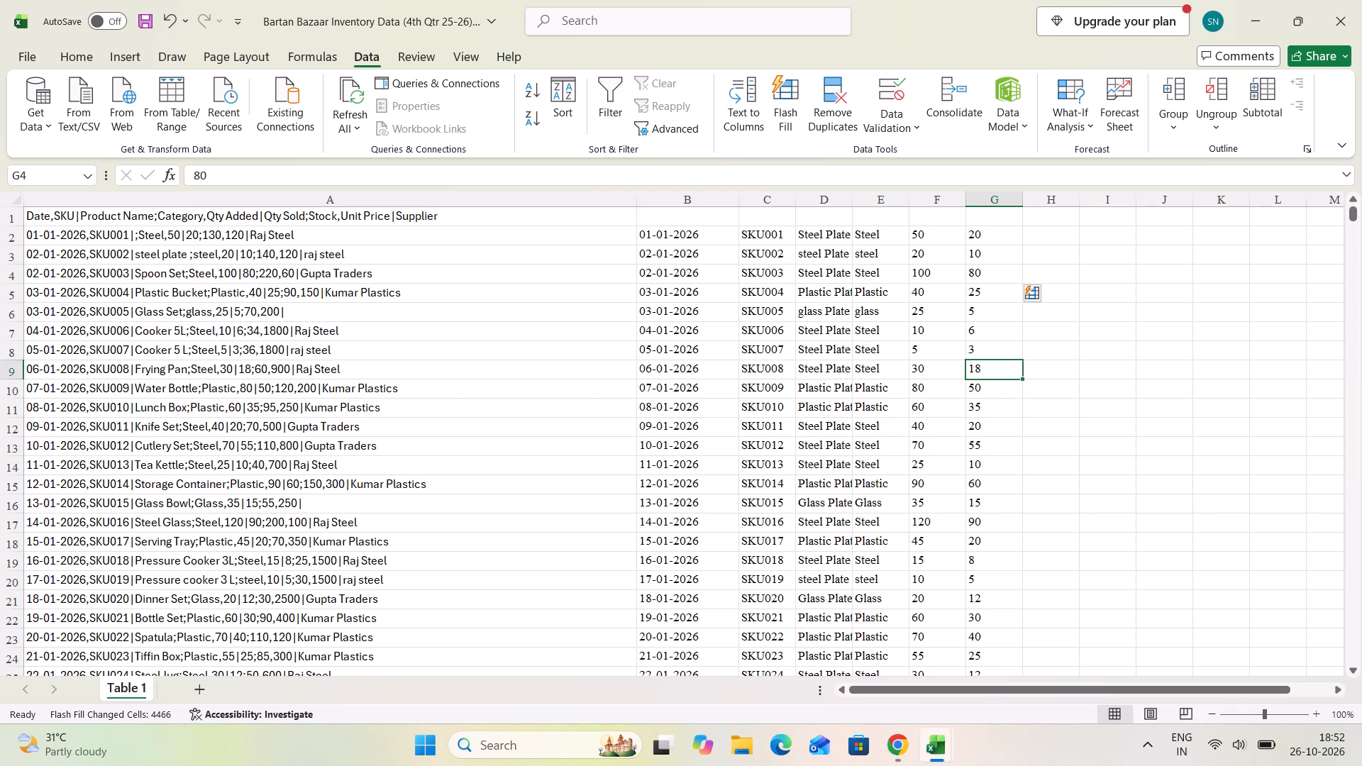
Enter the first stock example, 130, in cell H2.
left_click(1047, 241)
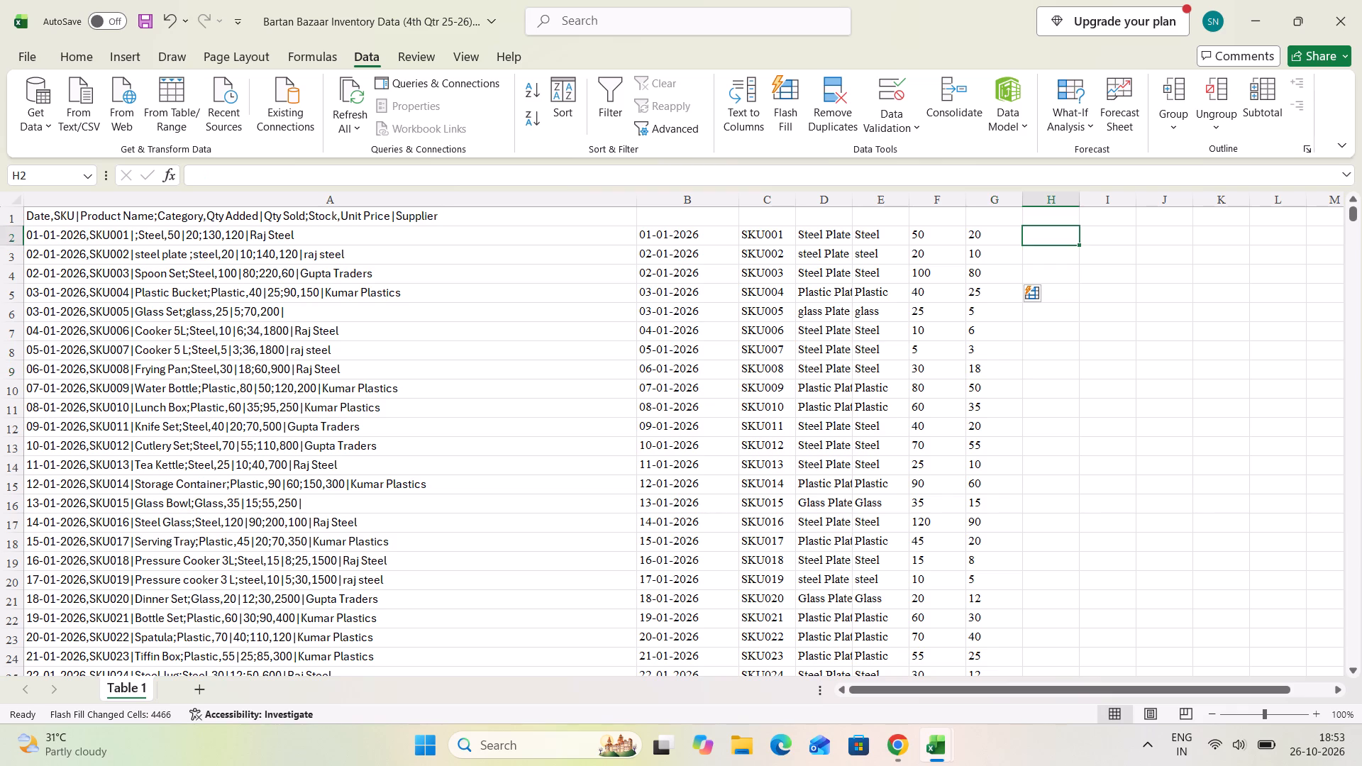
type("130")
key("Down")
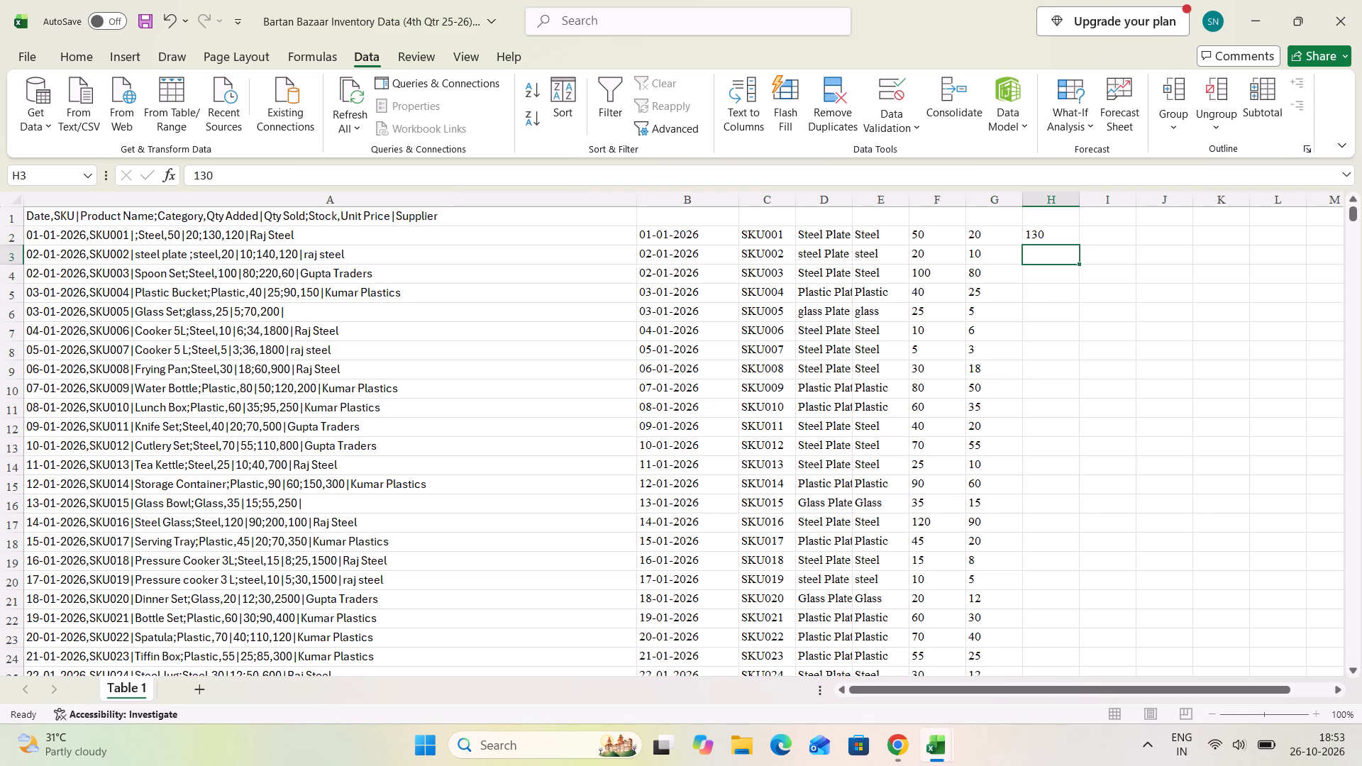
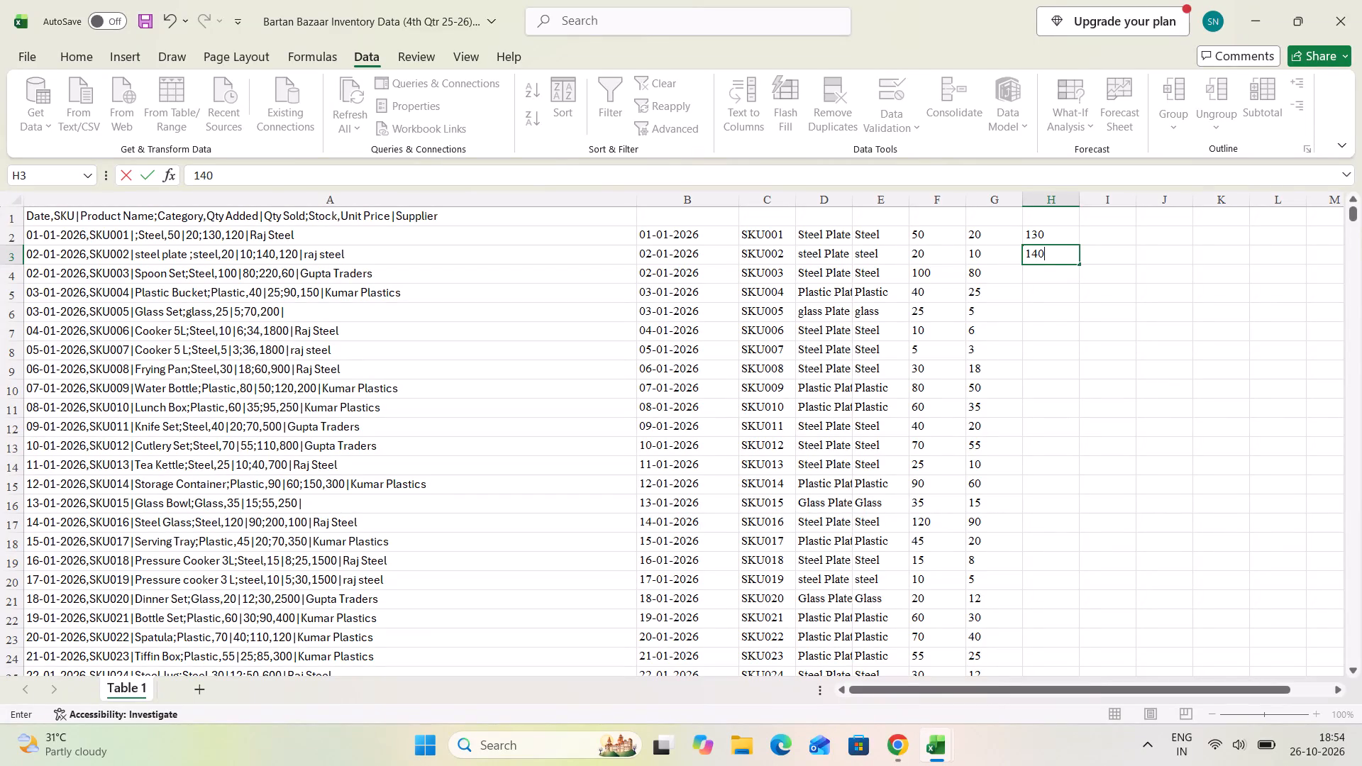
Add 220 as the third stock example in cell H4 and Flash Fill the rest of column H from the stock examples.
key("Down")
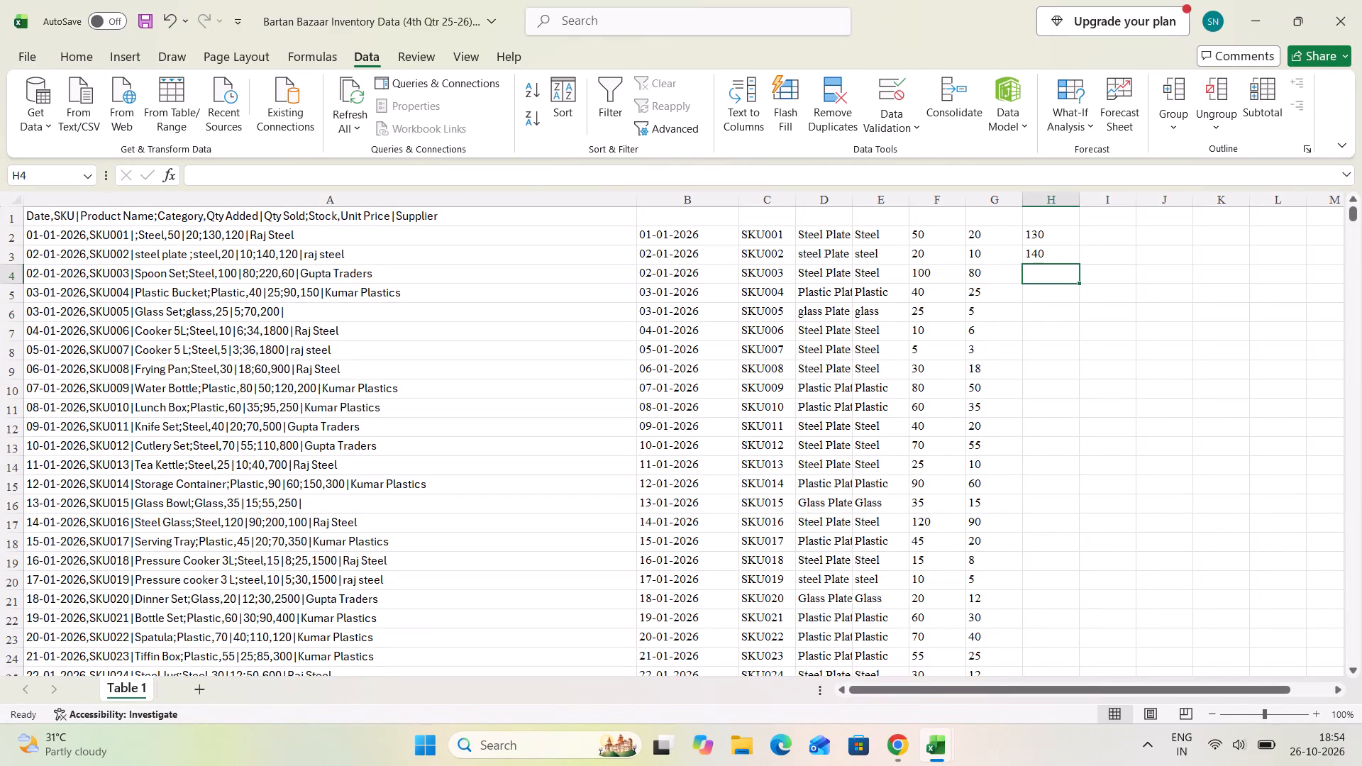
type("220")
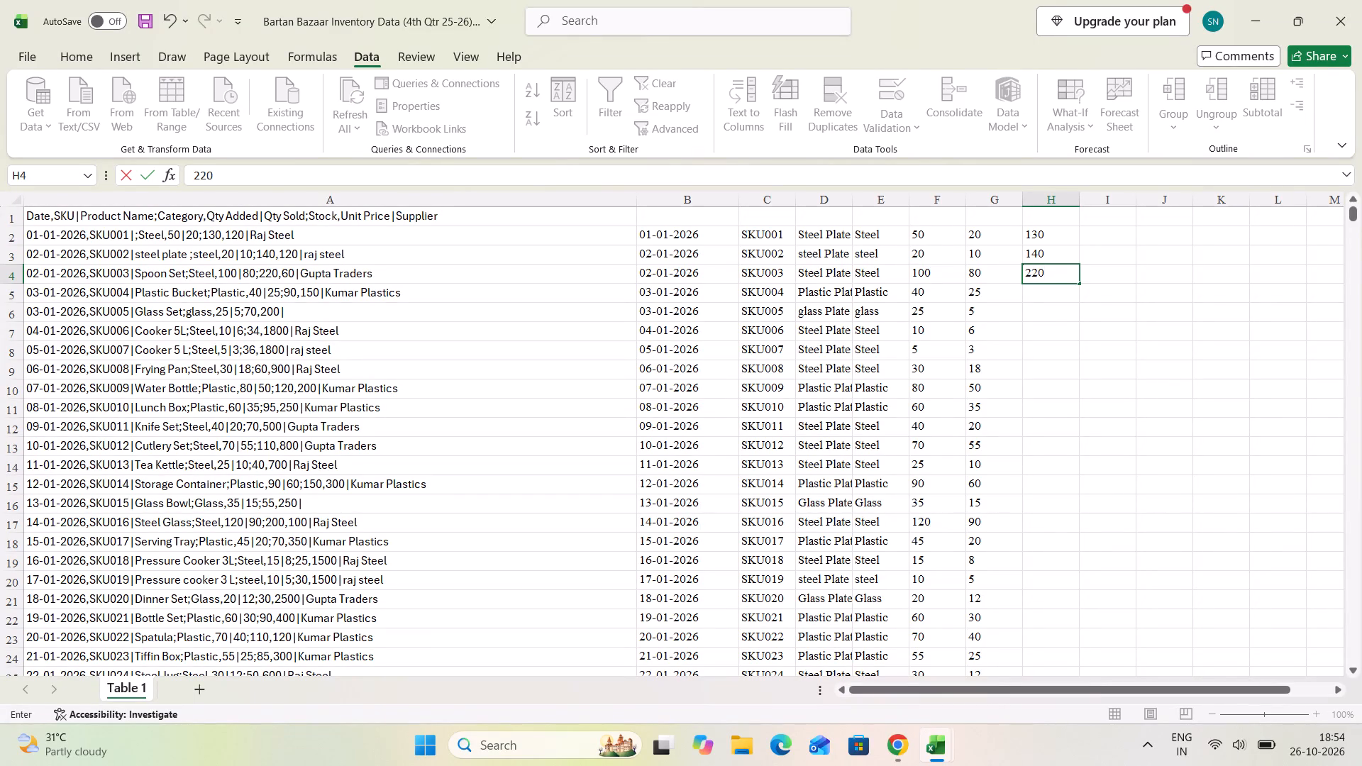
left_click(1051, 290)
left_click(1052, 280)
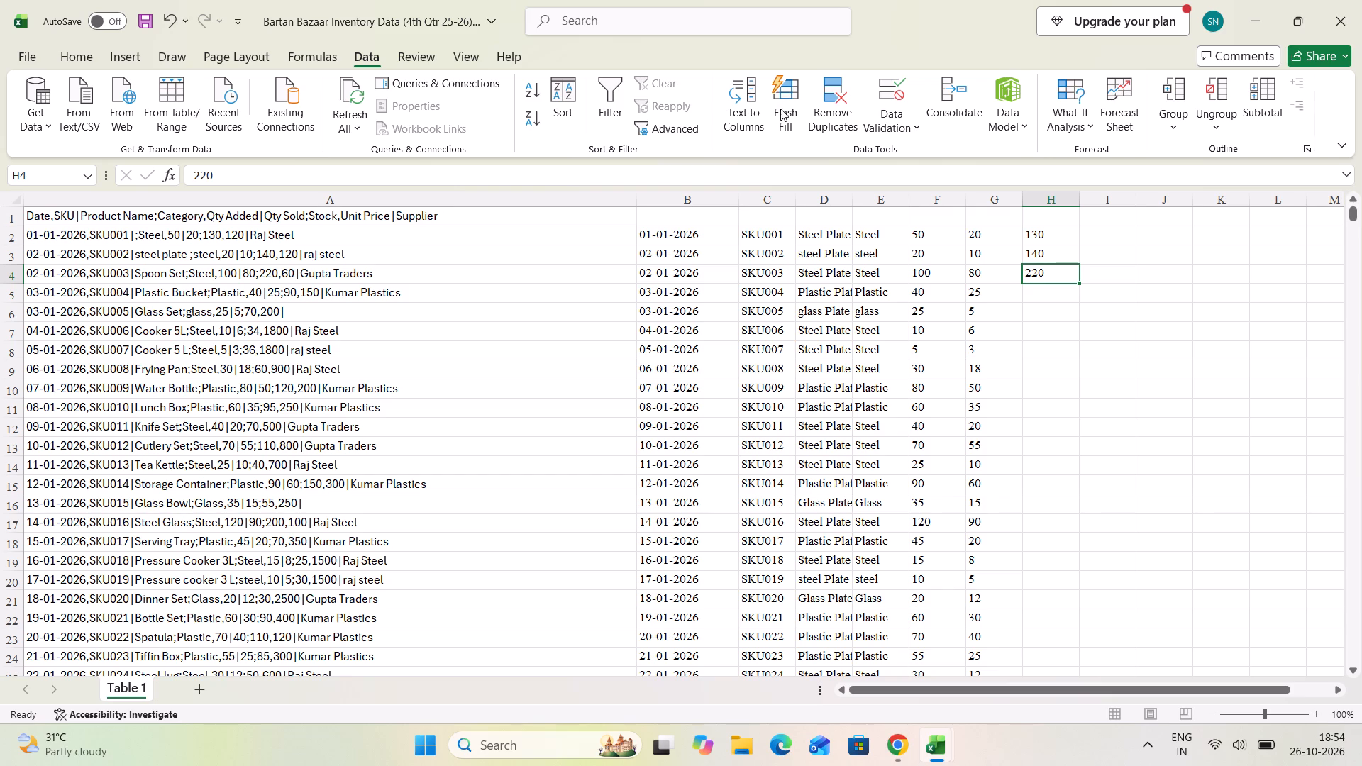
left_click(780, 109)
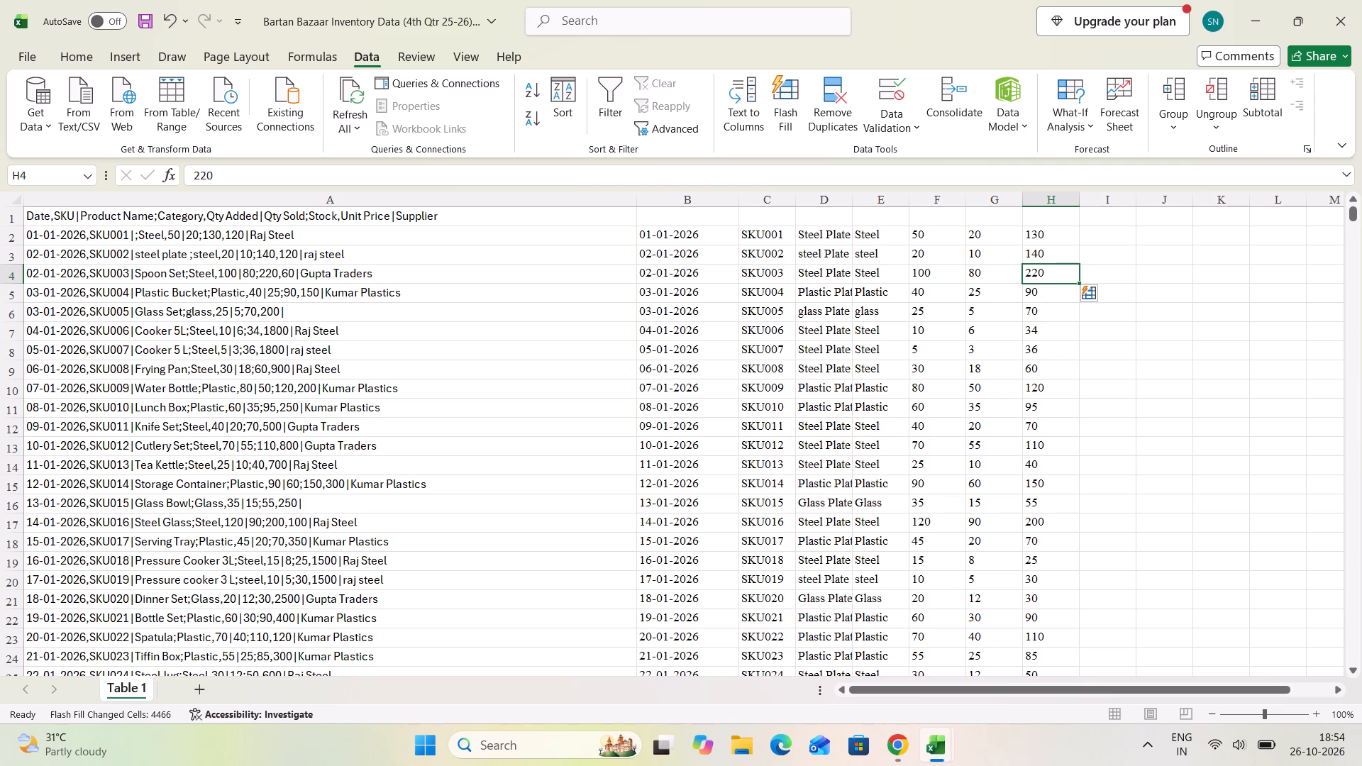
Enter the unit-price examples 120, 120 and 60 in cells I2, I3 and I4, and Flash Fill the rest of column I.
left_click(1121, 235)
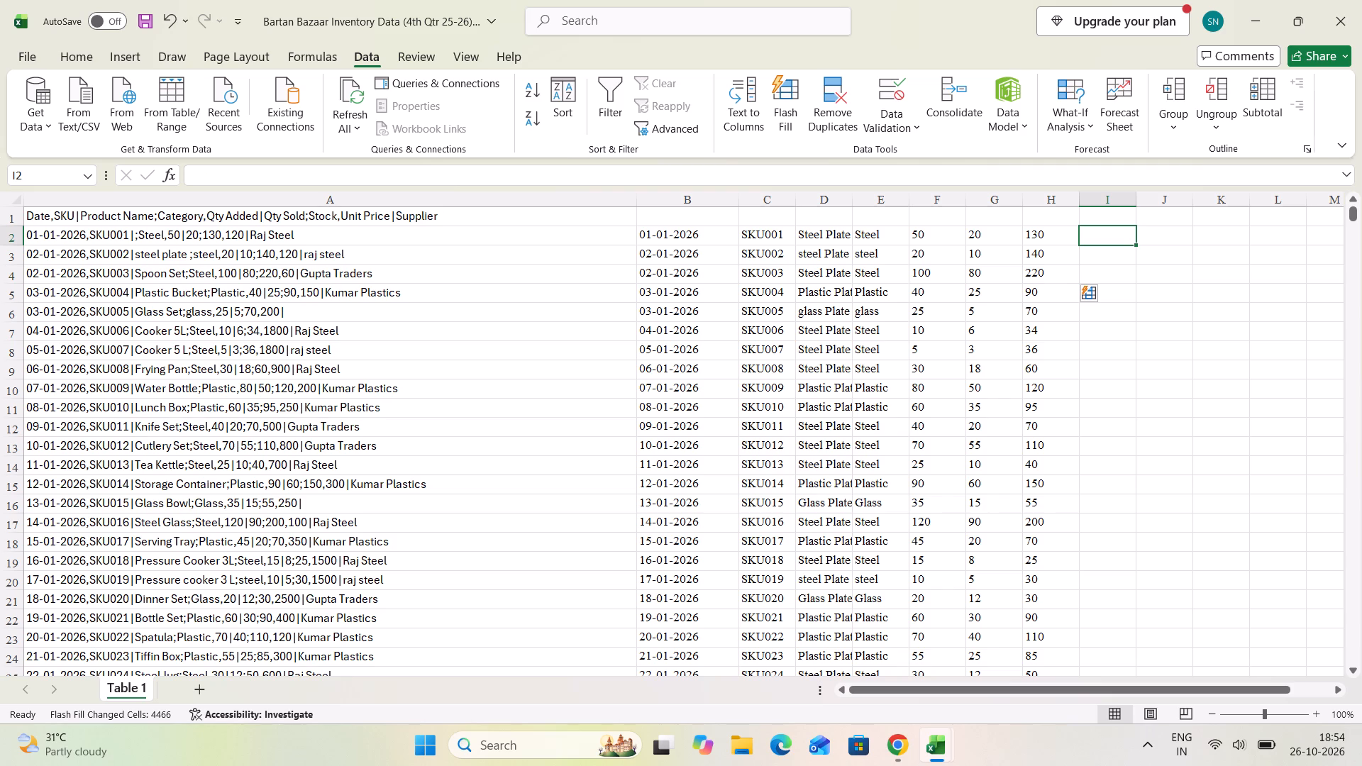
key("1")
type("20")
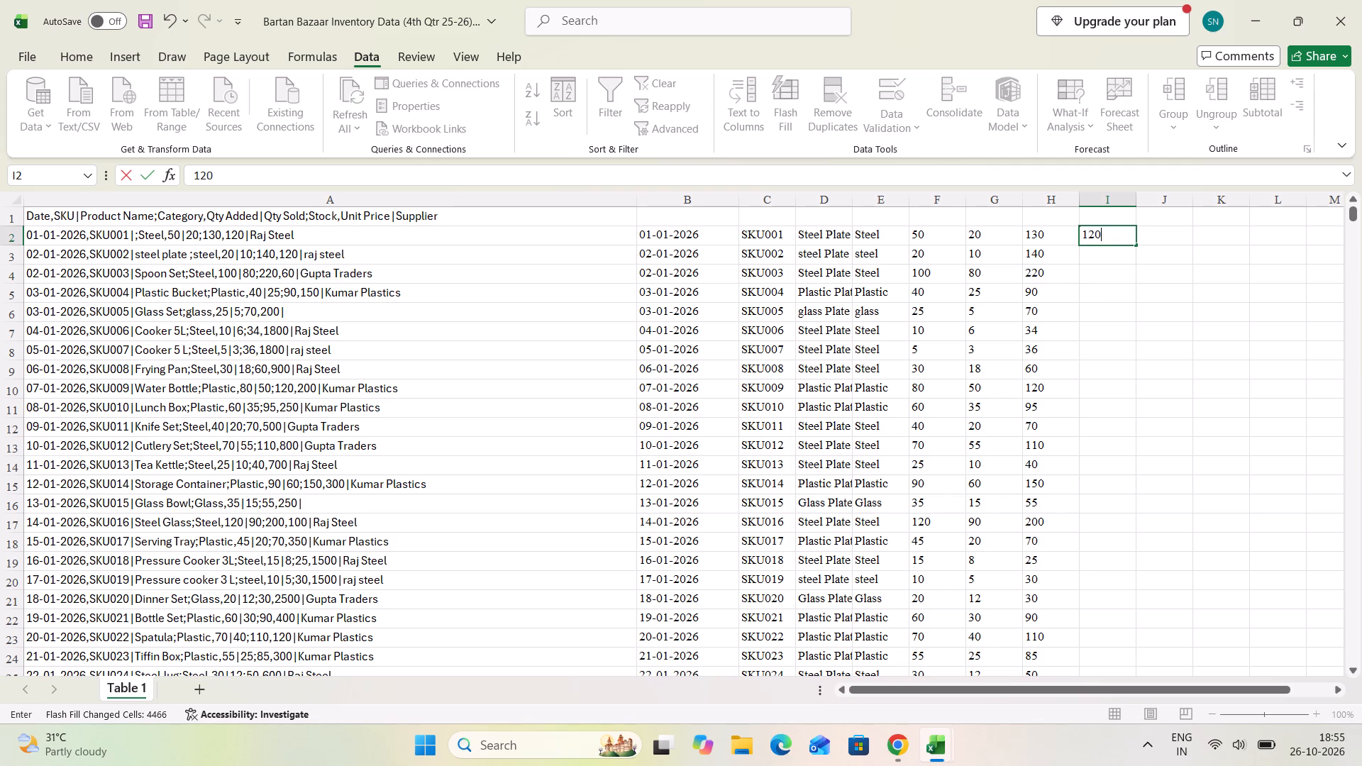
key("Down")
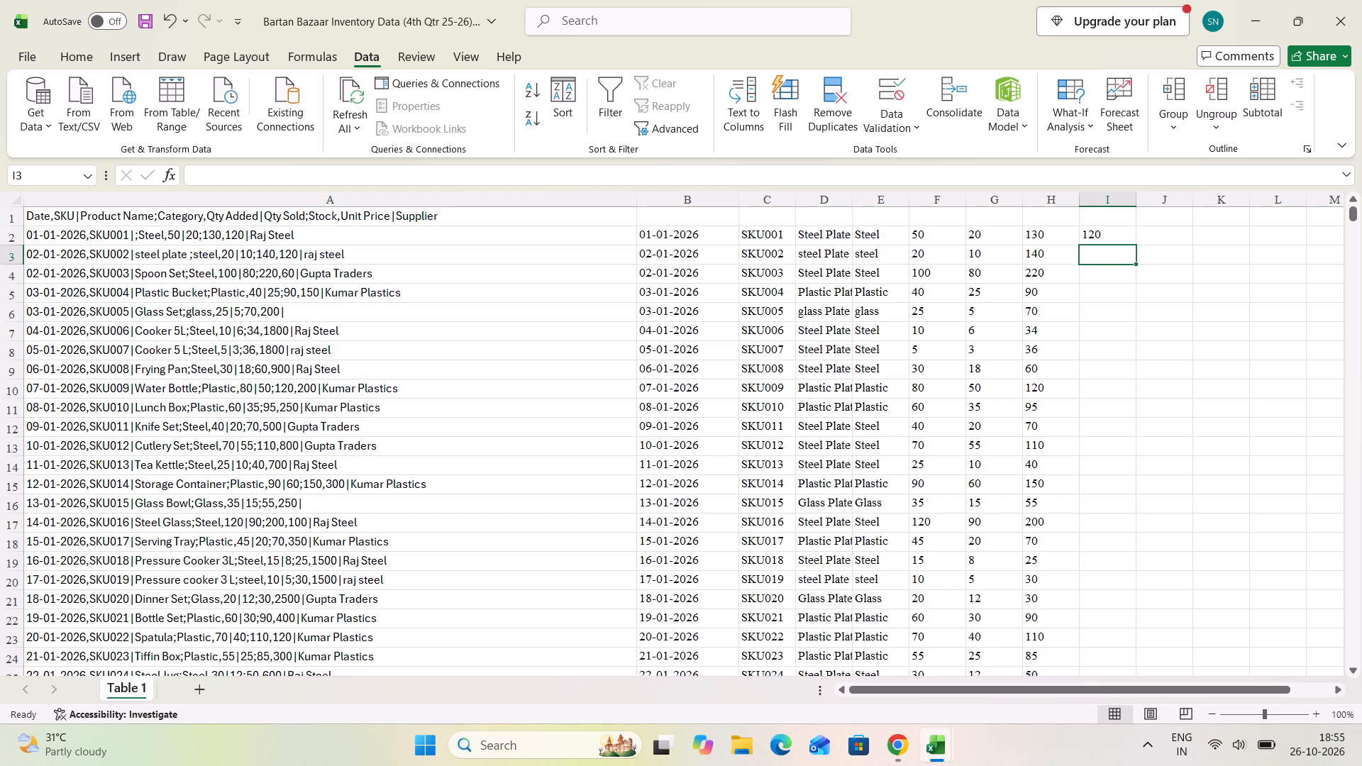
type("120")
key("Down")
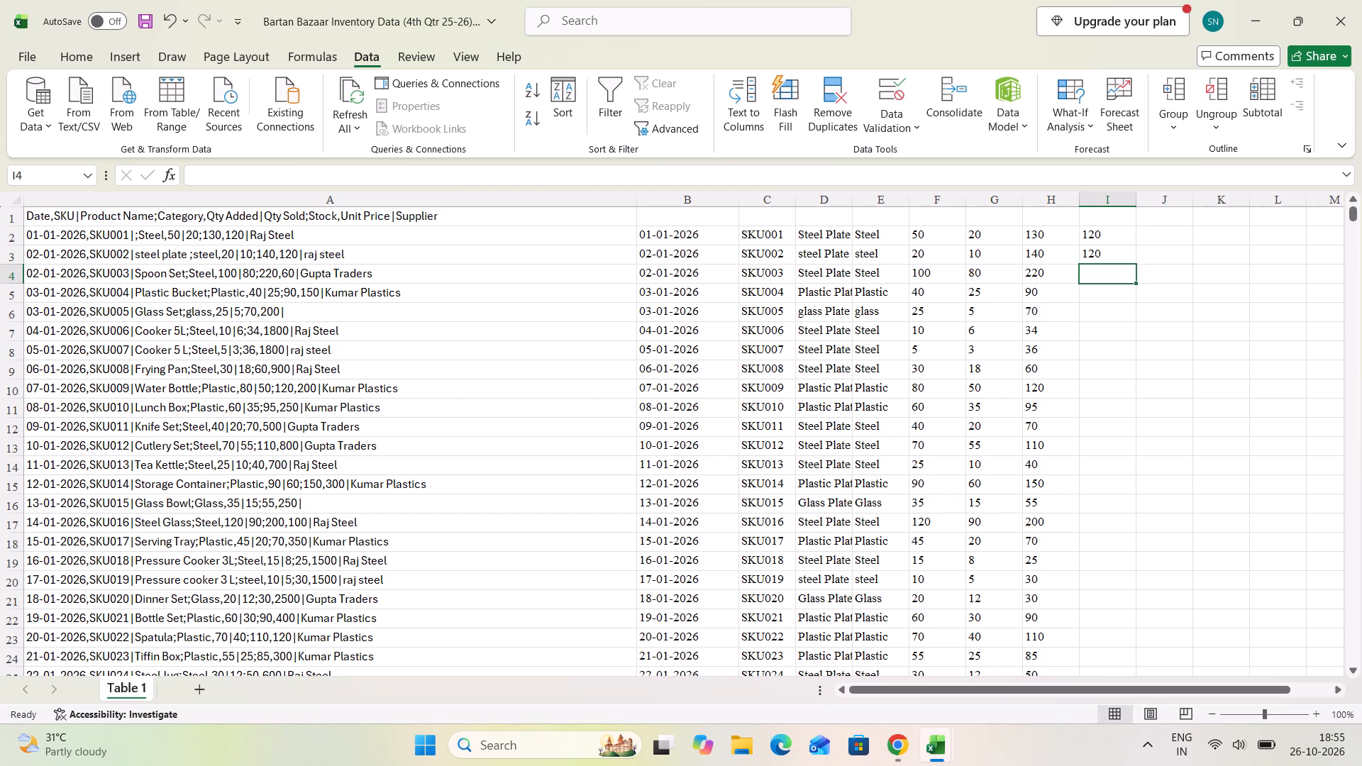
key("6")
key("0")
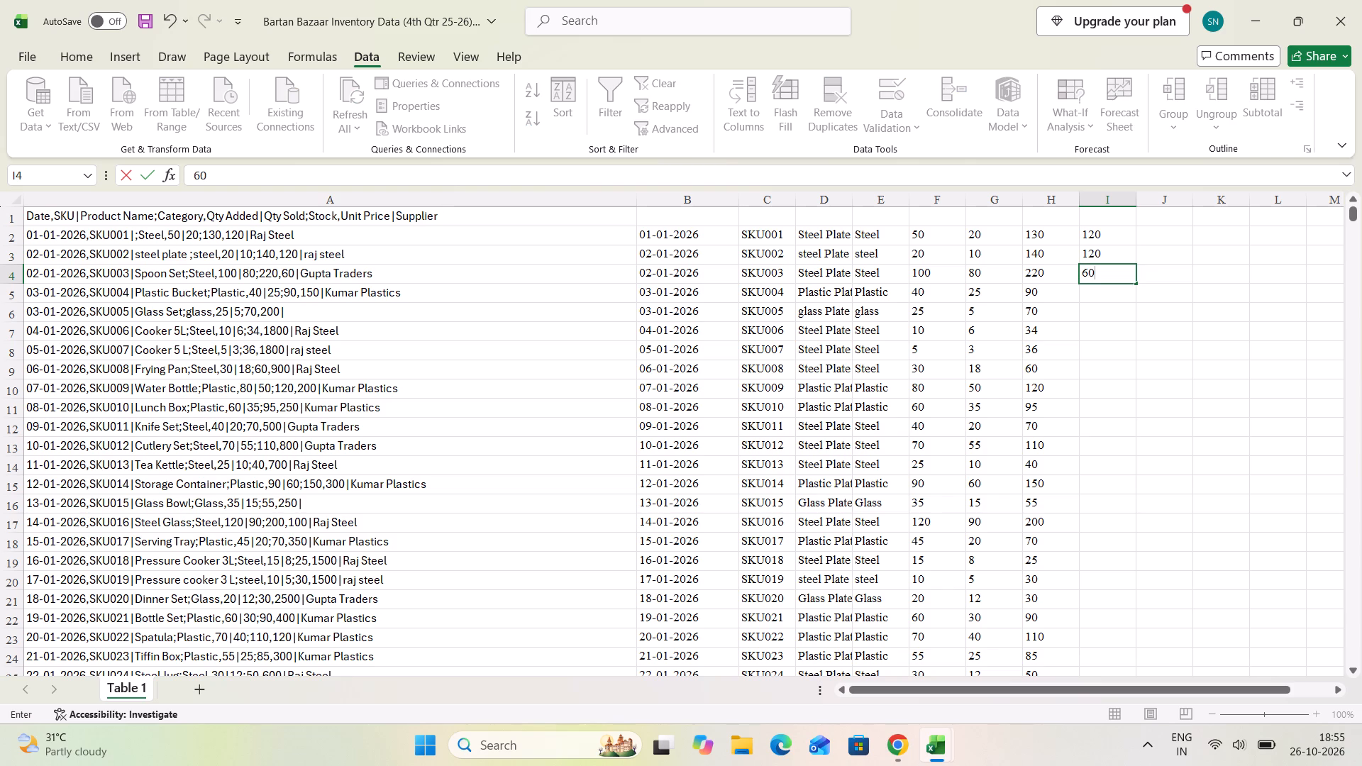
key("Down")
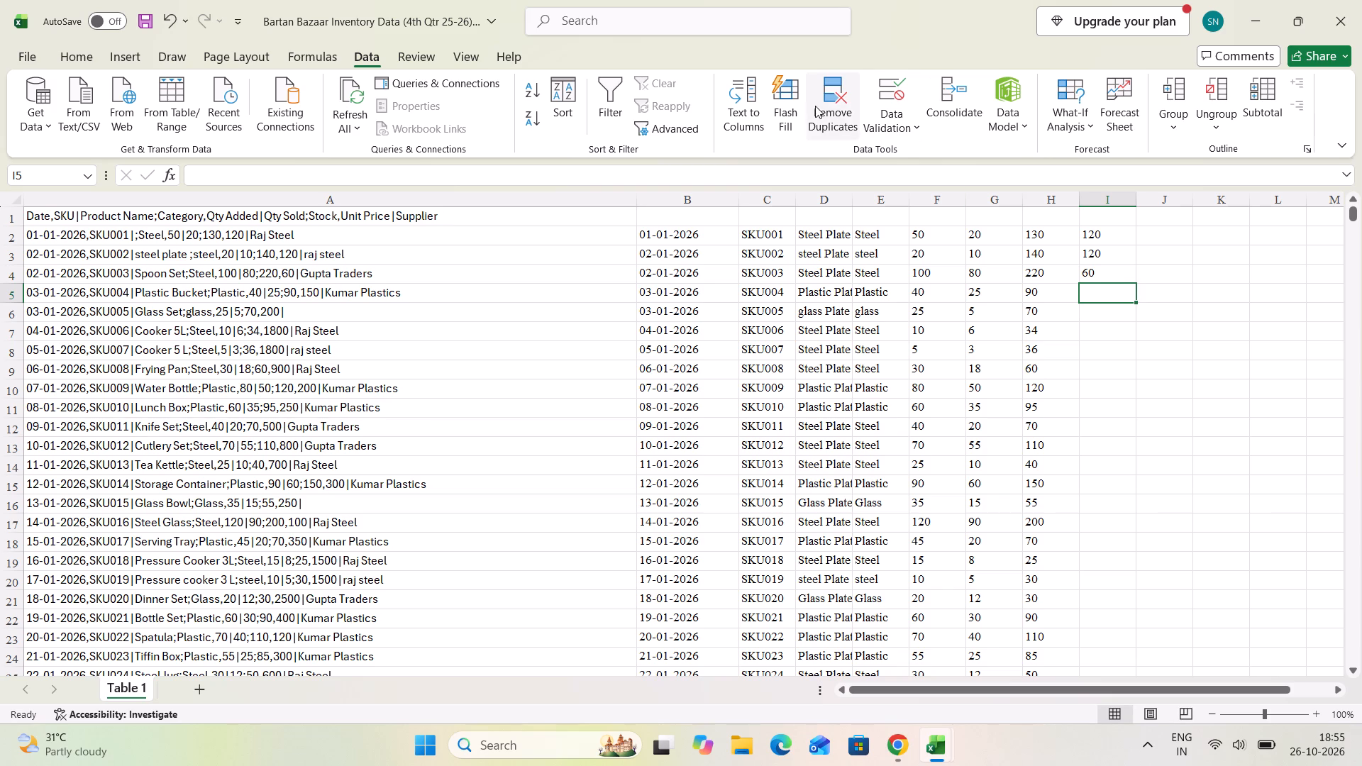
left_click(783, 107)
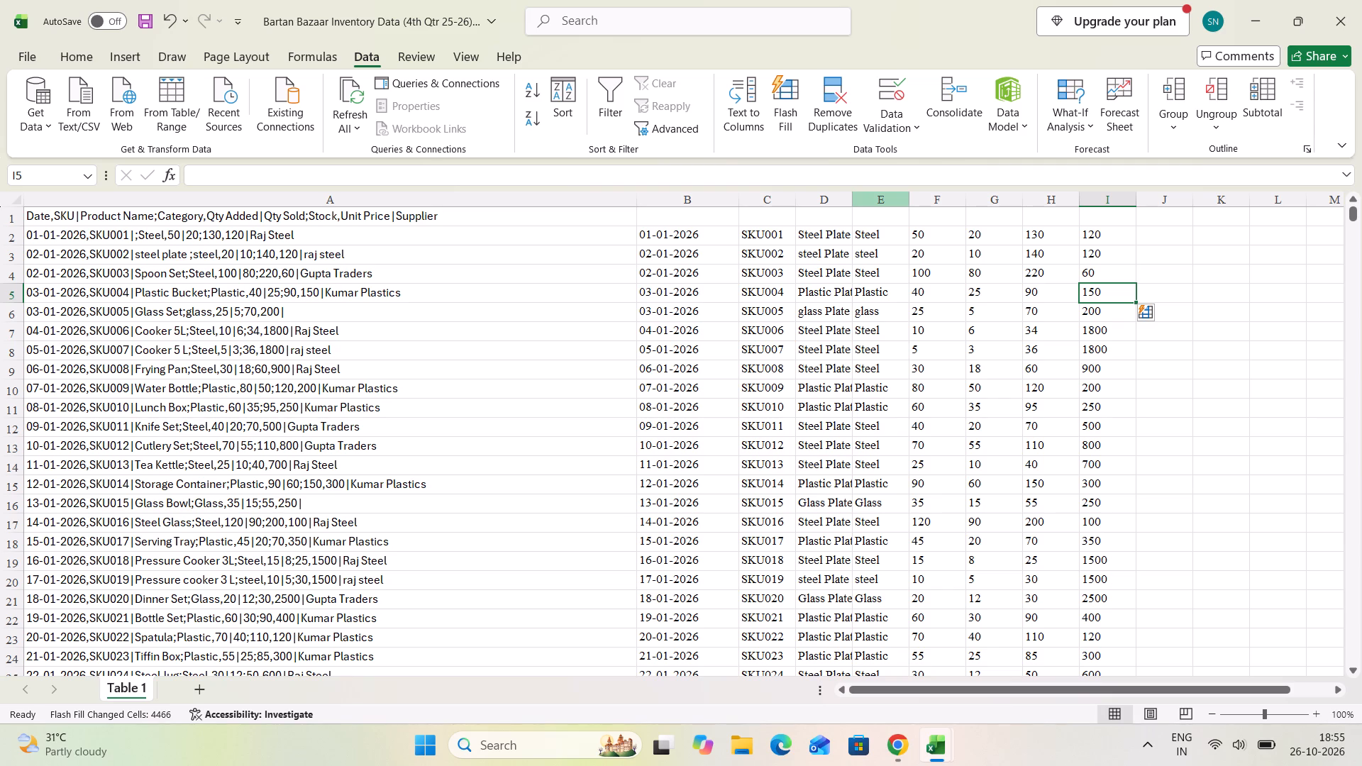
Enter the supplier examples Raj Steel in J2 and raj steel in J3, and Flash Fill the rest of column J.
left_click(1153, 238)
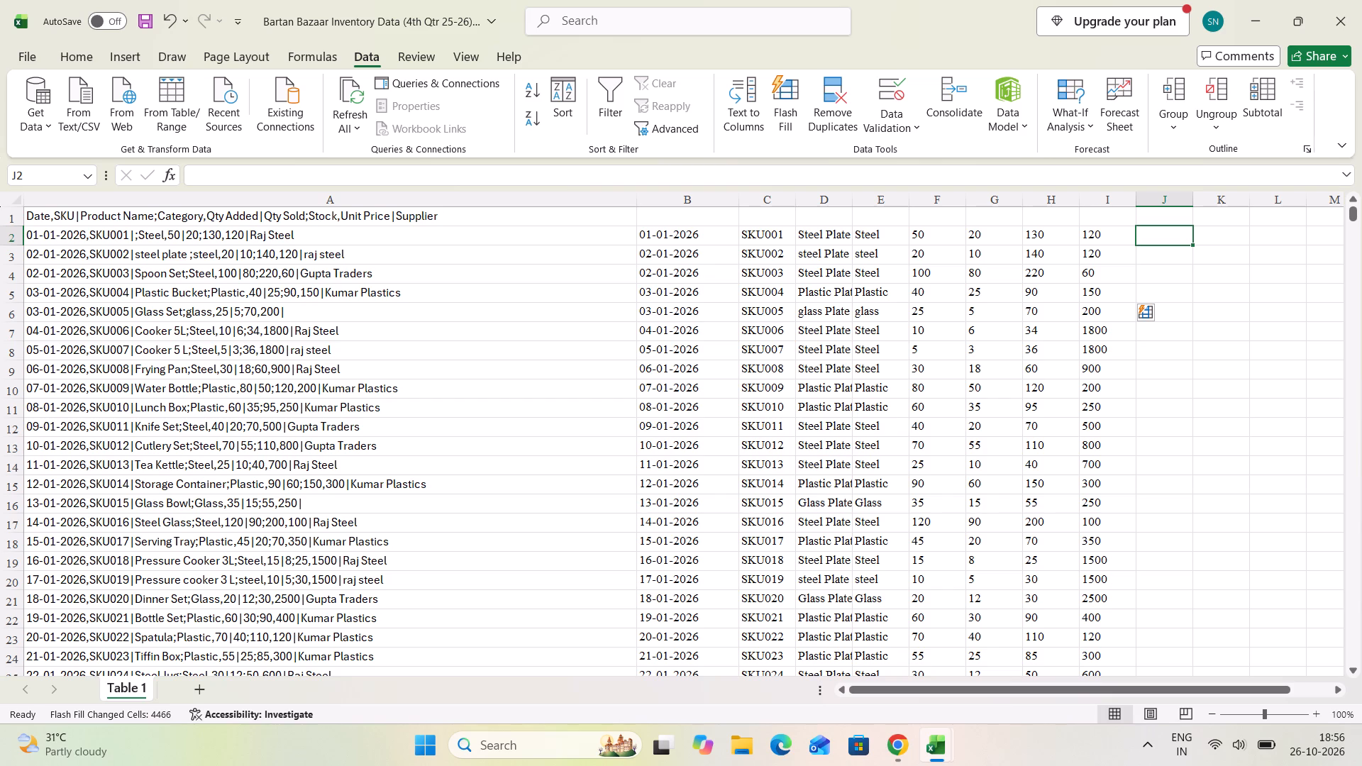
type("RA")
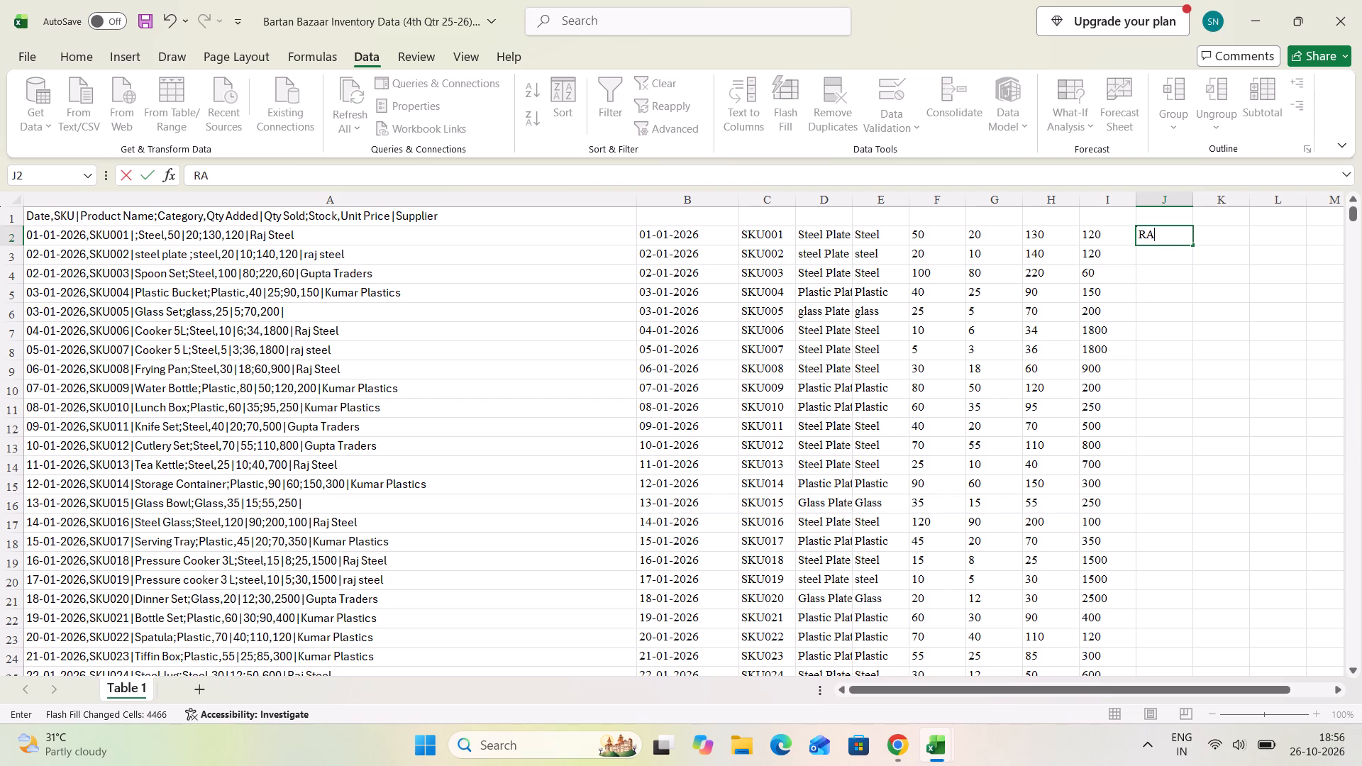
key("BackSpace")
key("s")
type("teel")
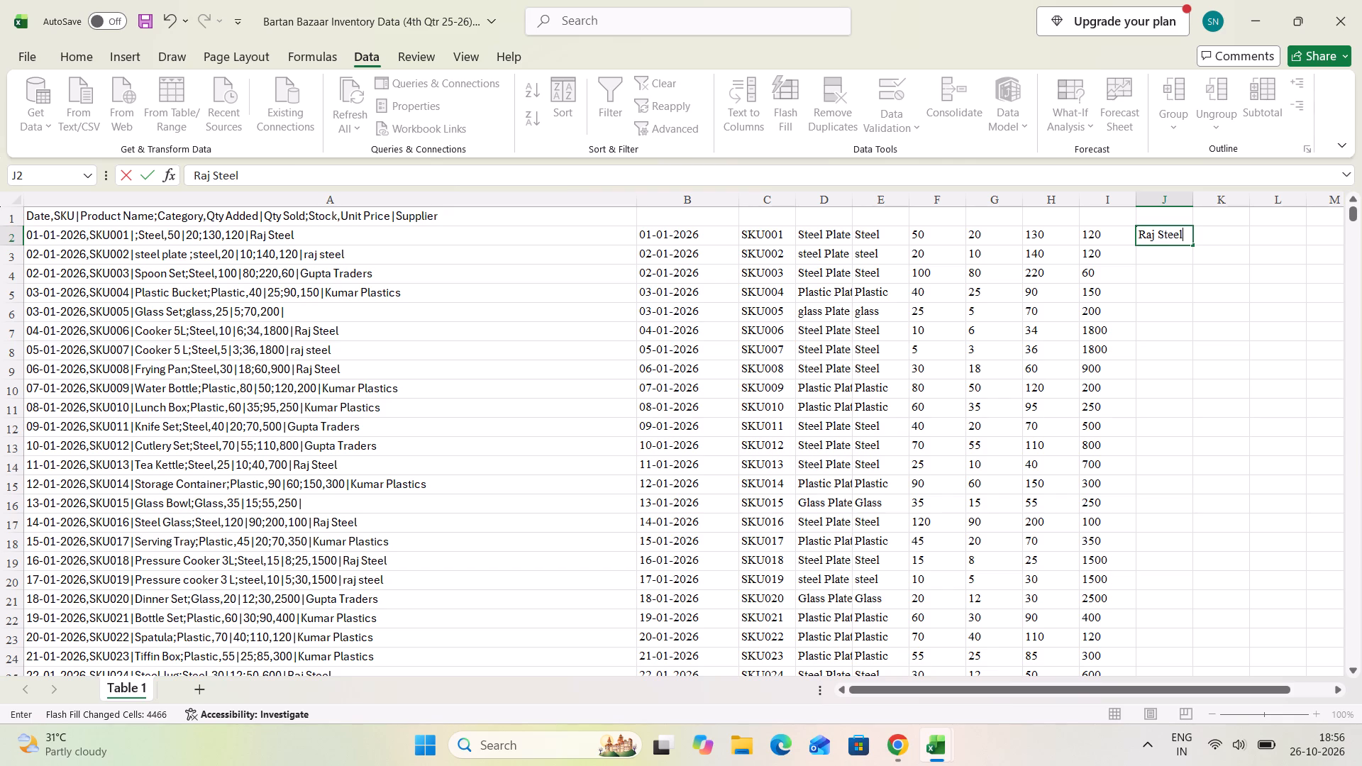
key("Down")
type("raj stre")
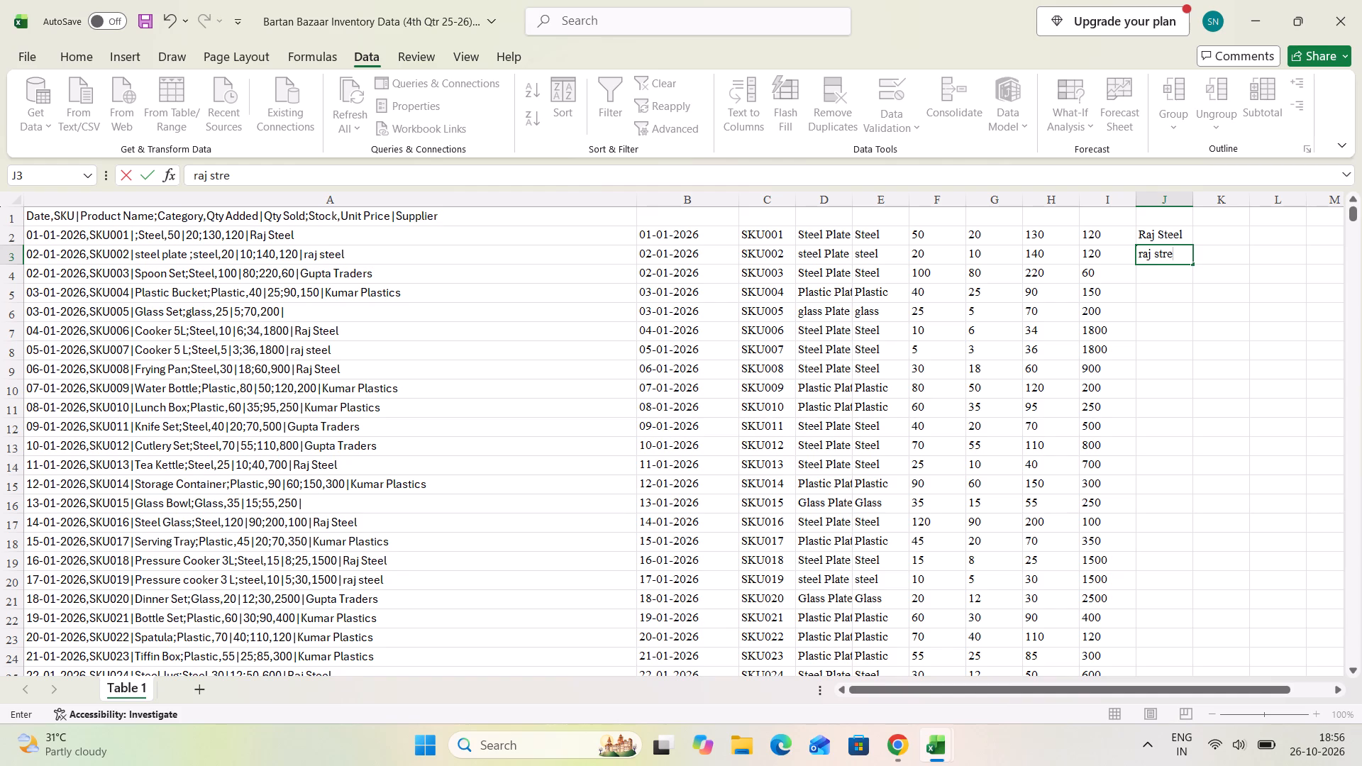
key("BackSpace")
key("BackSpace")
type("eel")
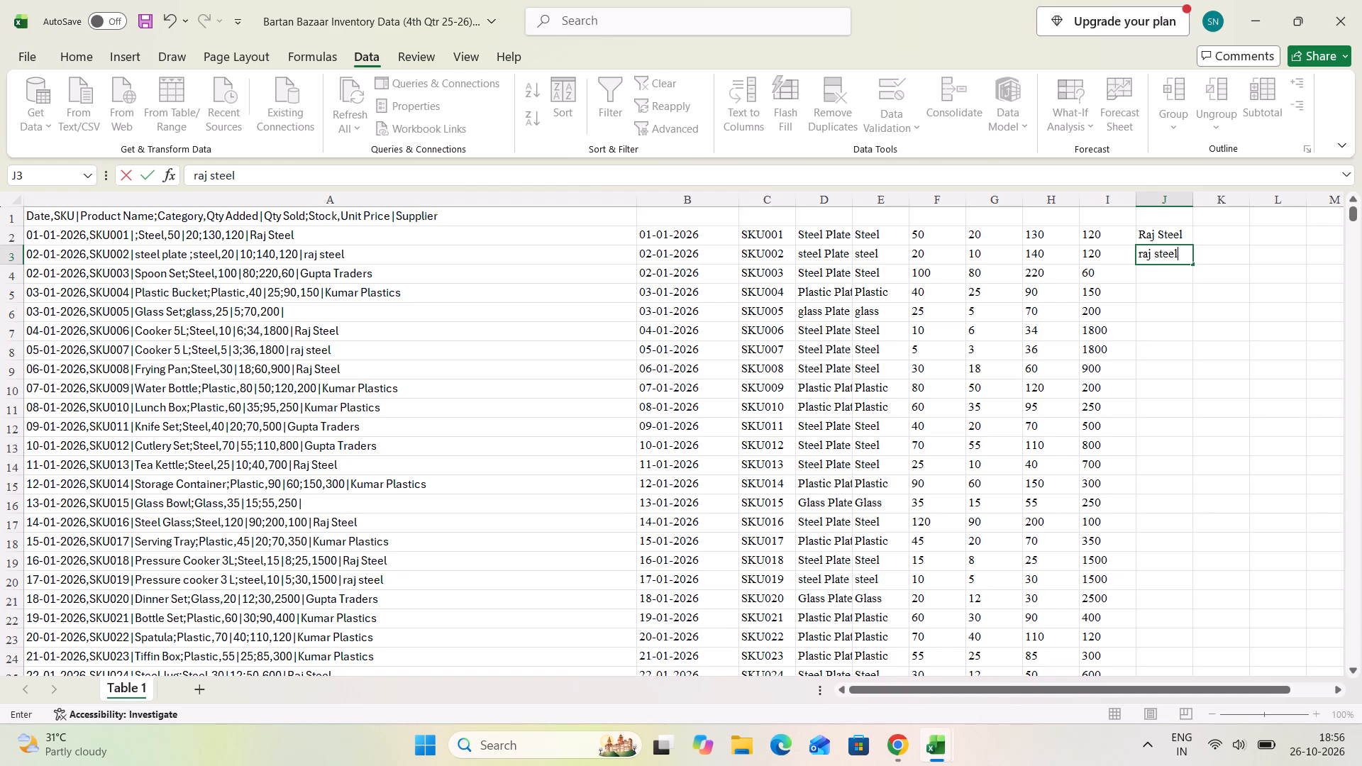
left_click(1154, 281)
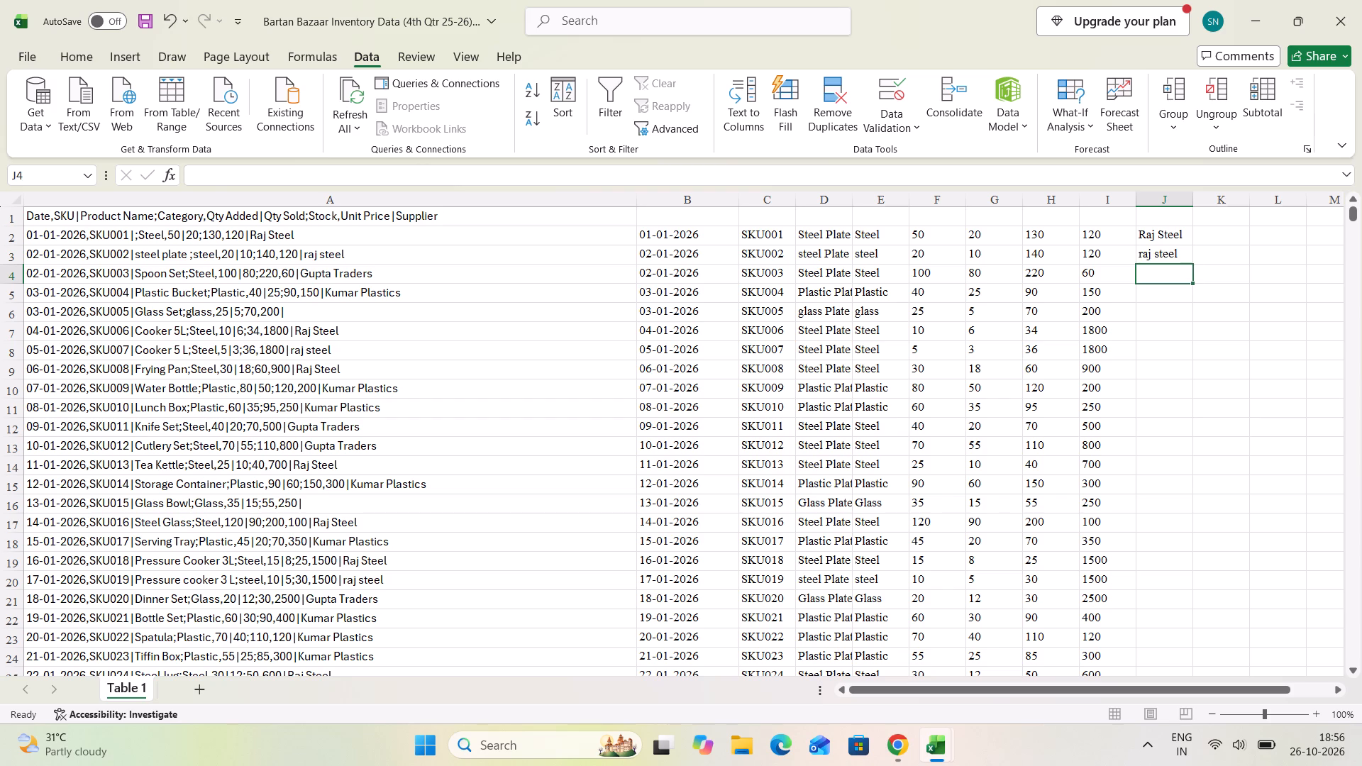
left_click(1163, 261)
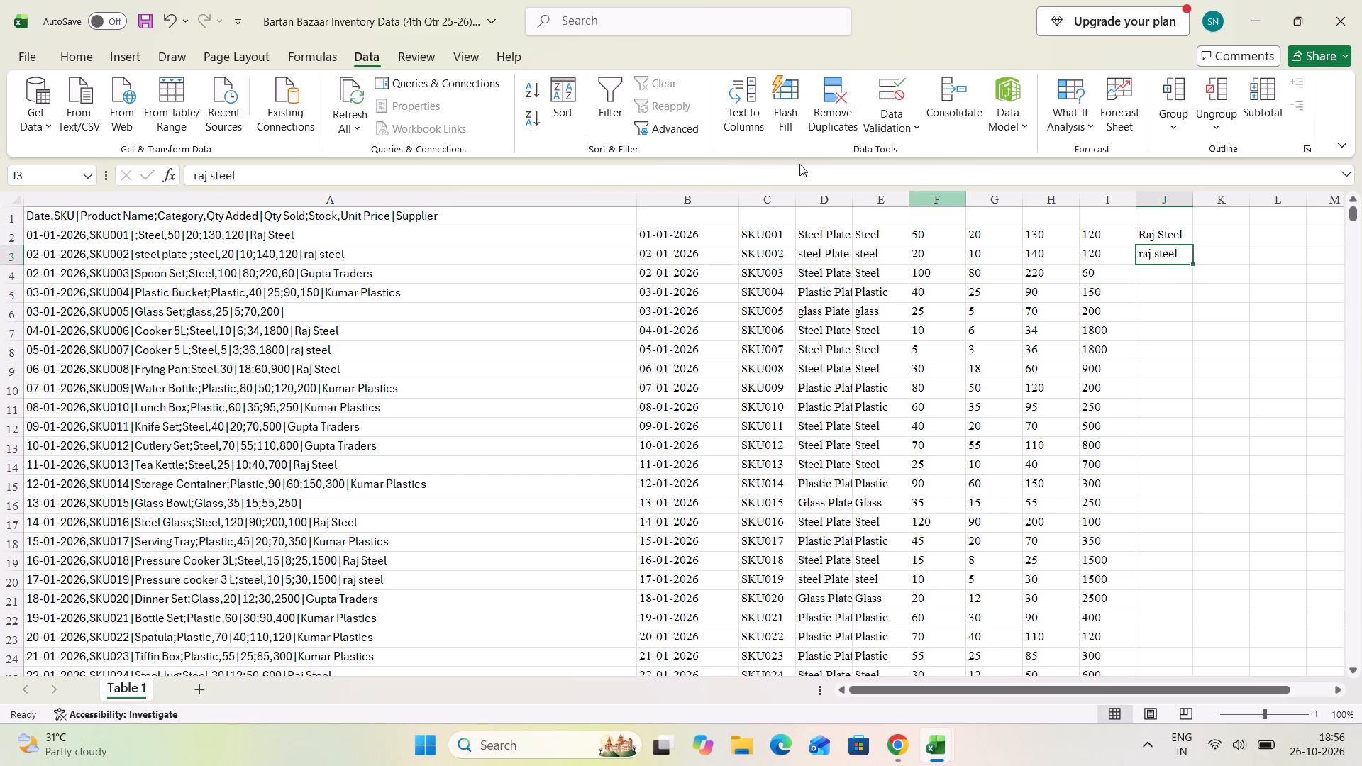
left_click(1157, 279)
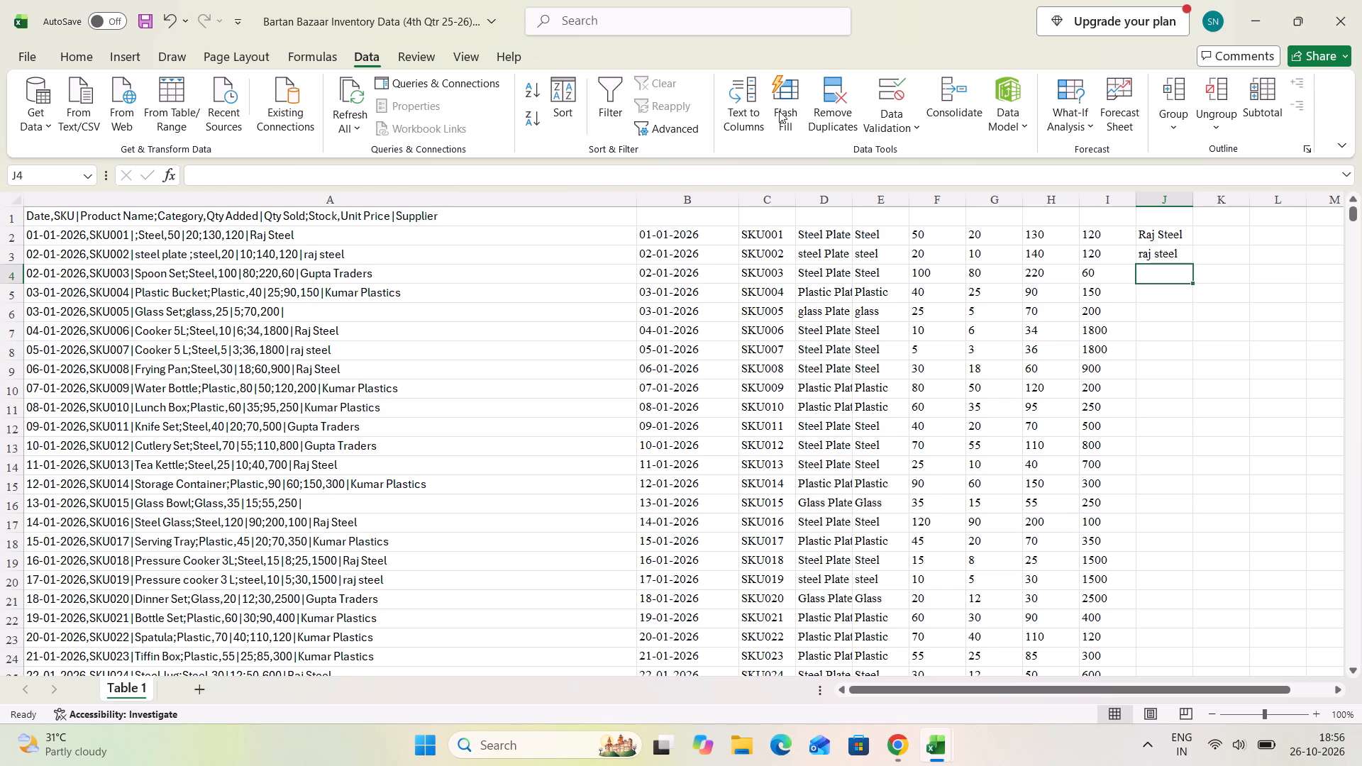
left_click(779, 111)
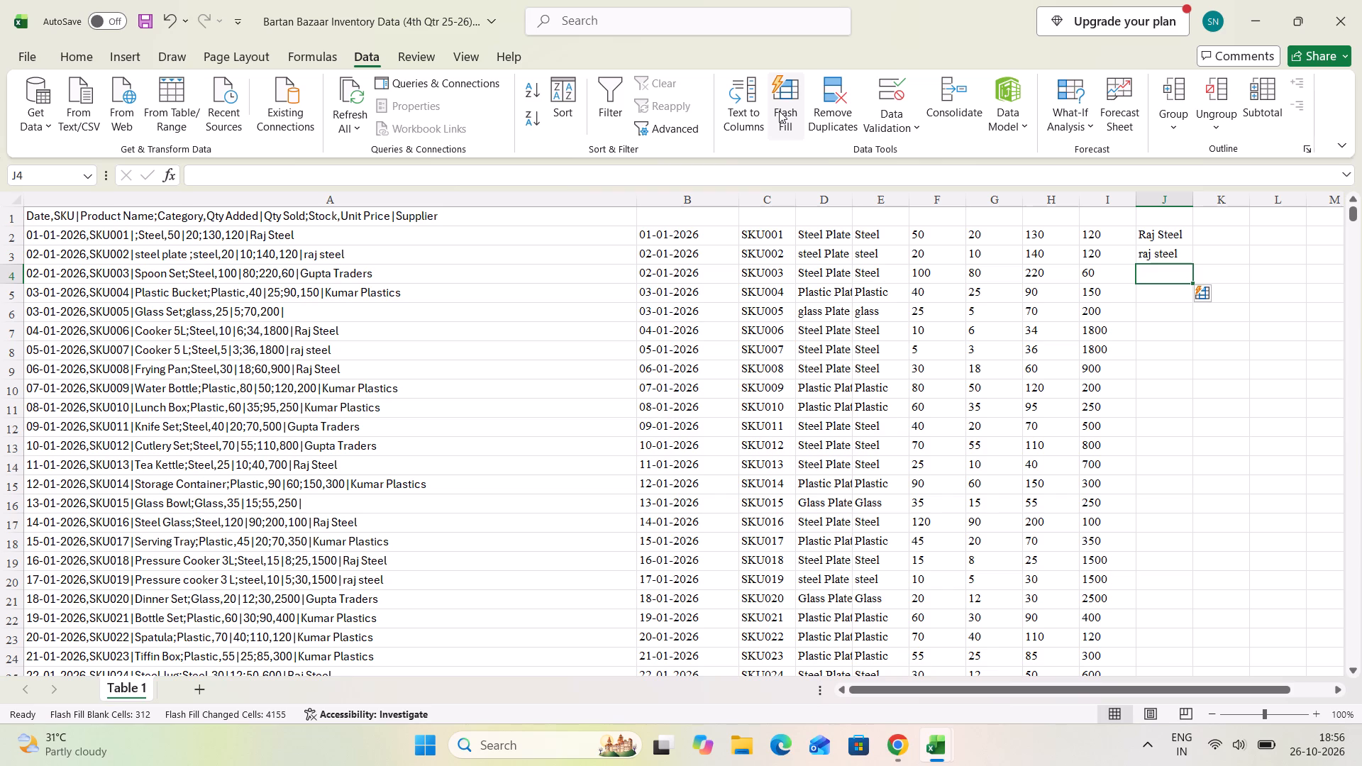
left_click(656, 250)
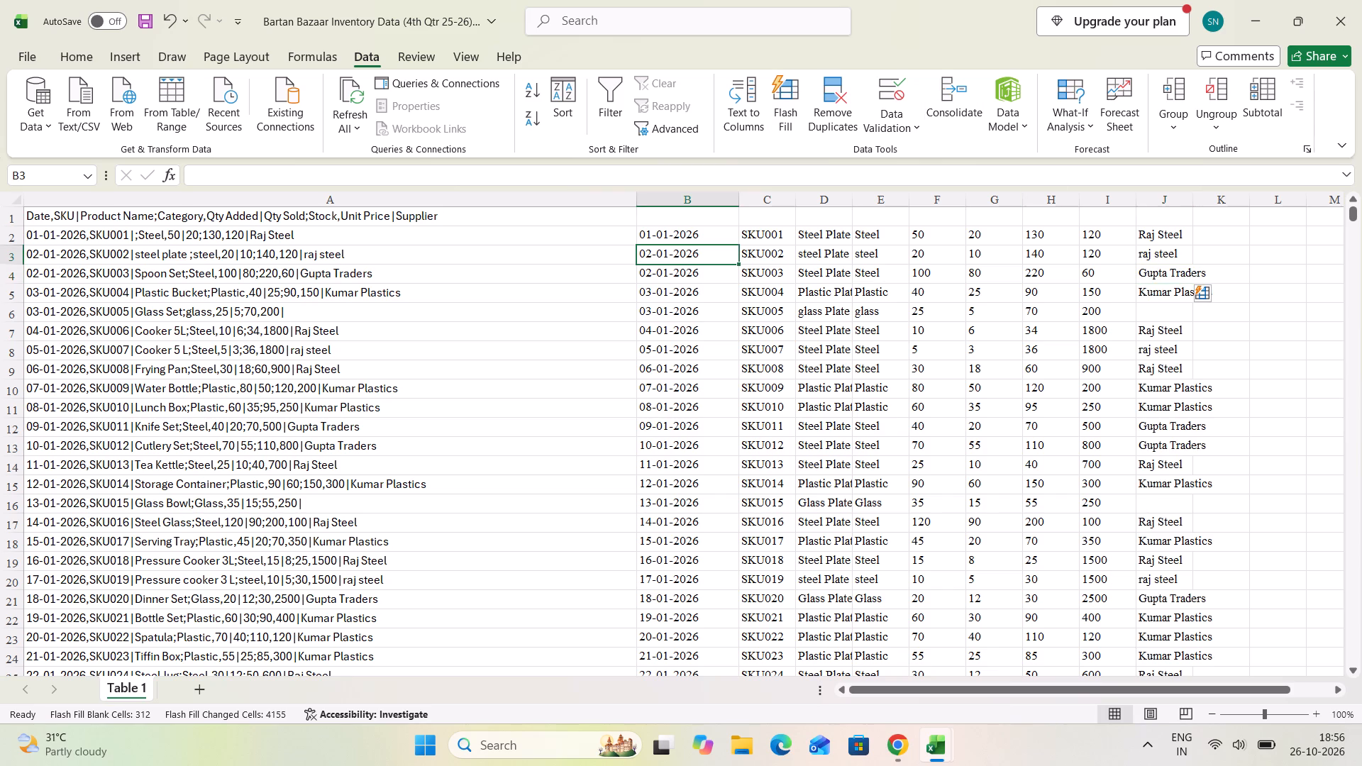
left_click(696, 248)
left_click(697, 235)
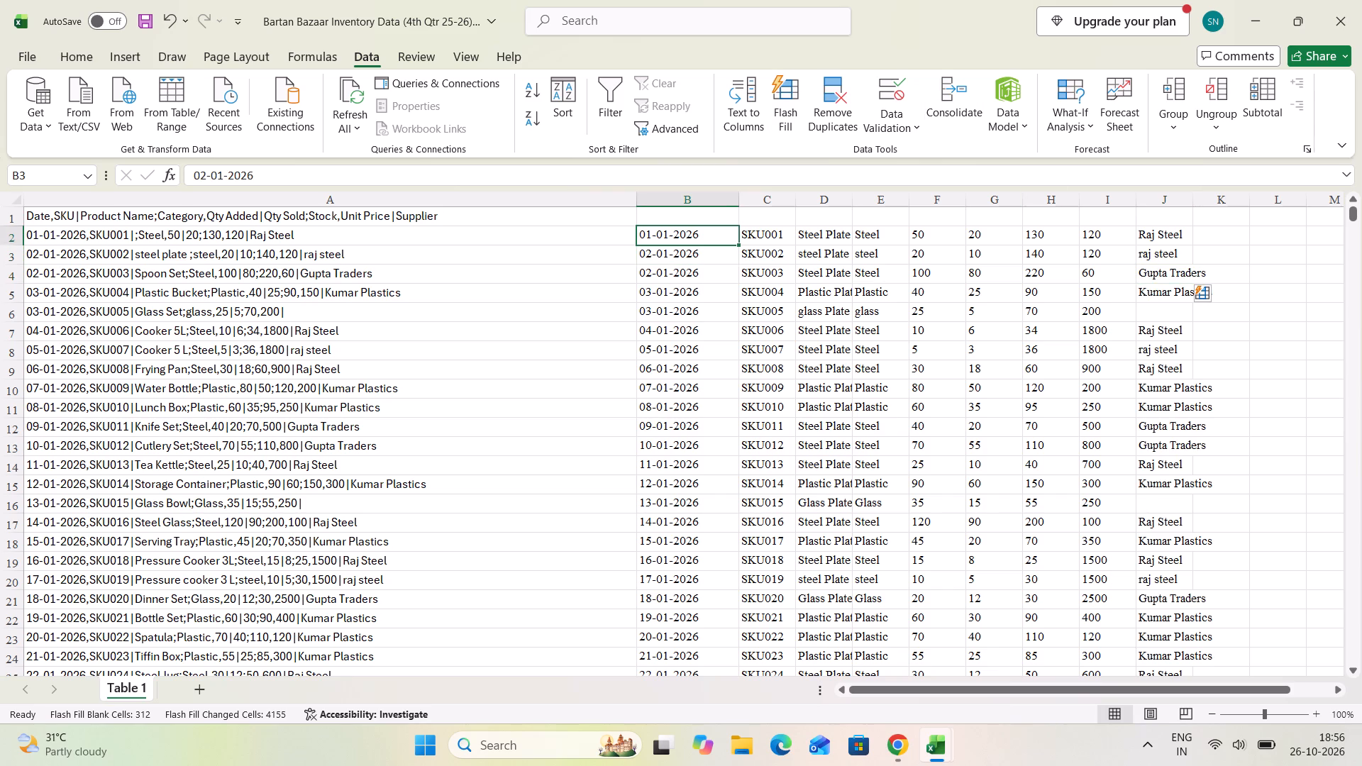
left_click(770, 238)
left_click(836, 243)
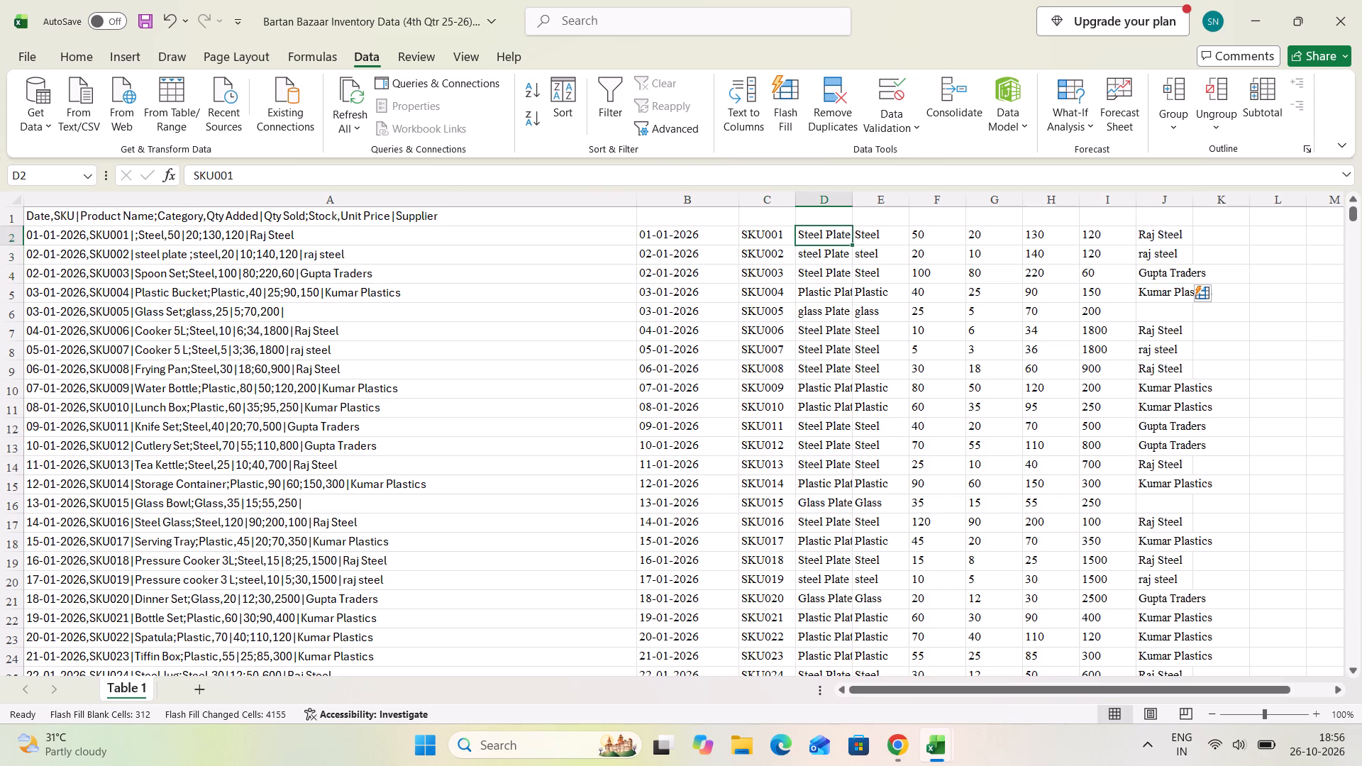
Adjust the widths of columns D through J to fit the extracted product, category, quantity, stock, price and supplier values.
left_click(852, 191)
left_click_drag(852, 191, 928, 197)
double_click(928, 197)
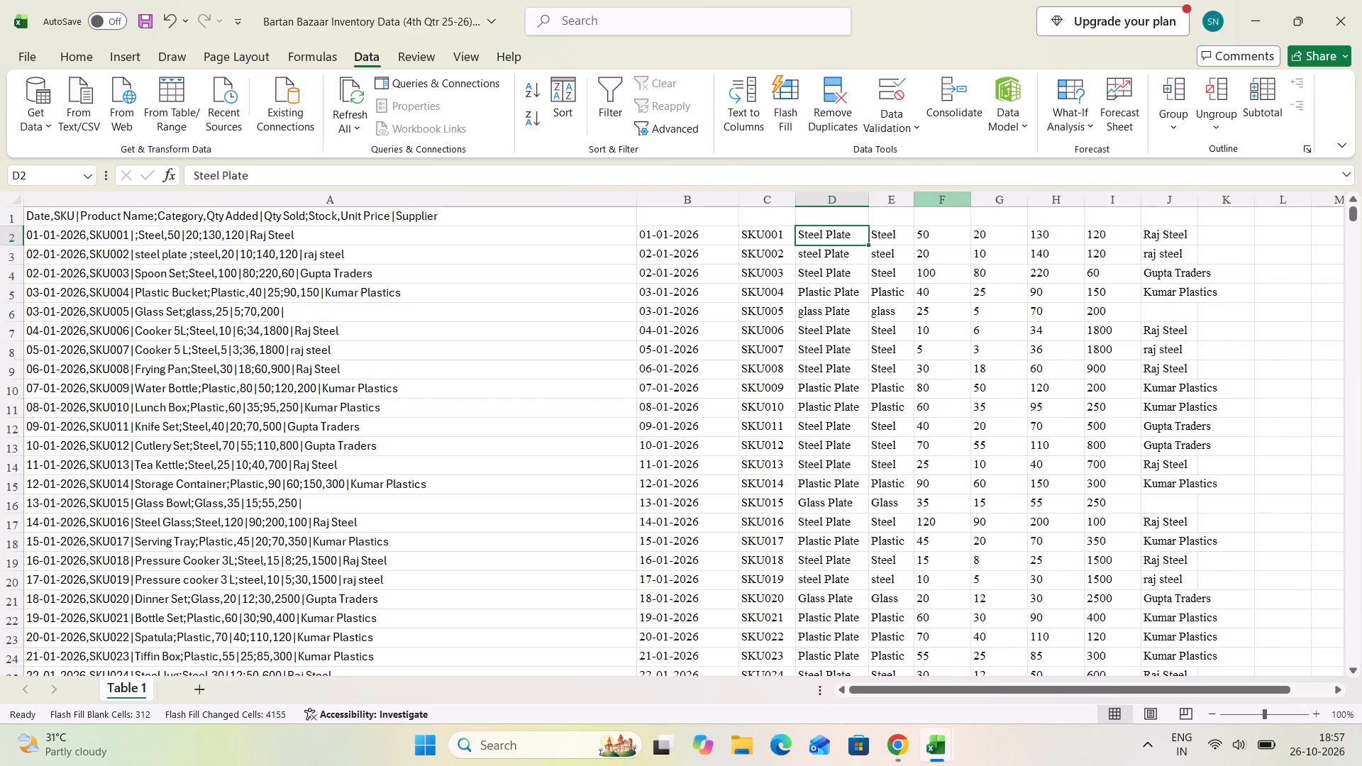
double_click(971, 201)
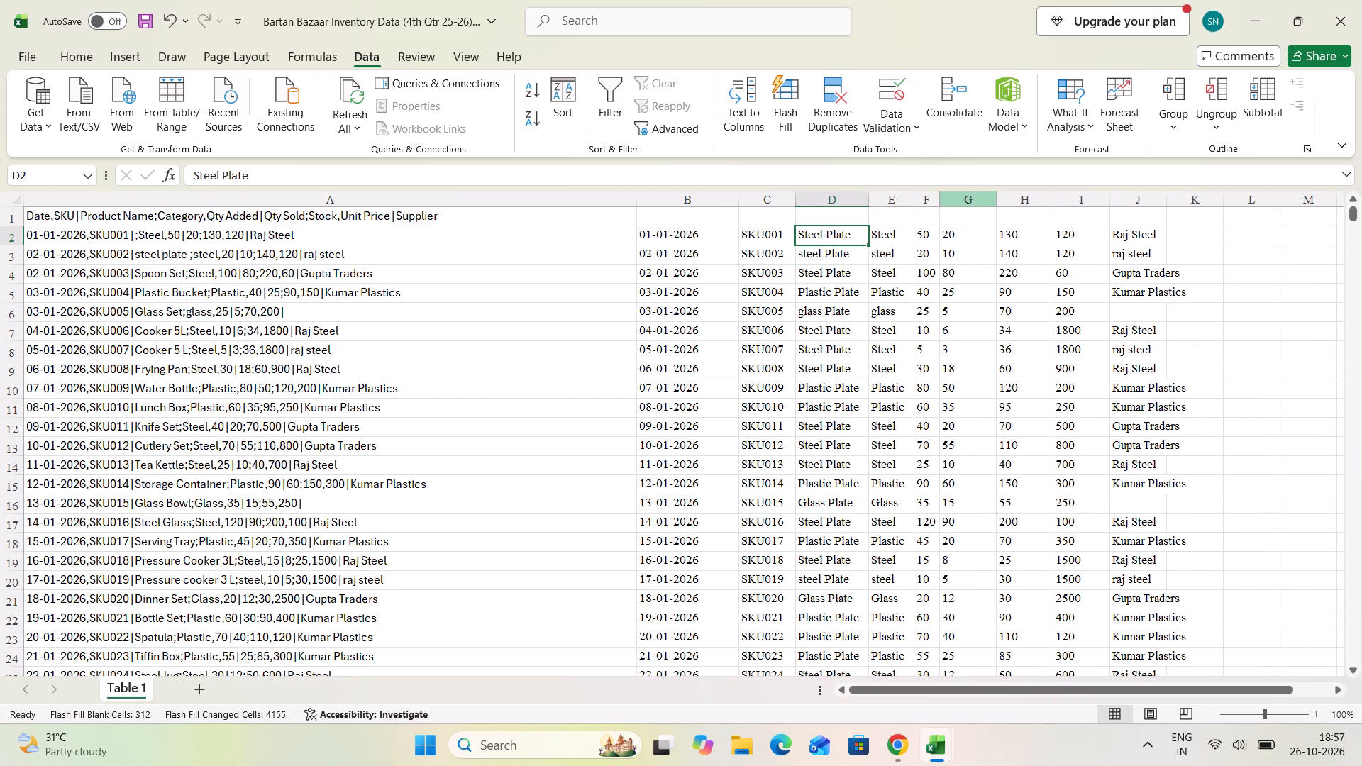
double_click(996, 201)
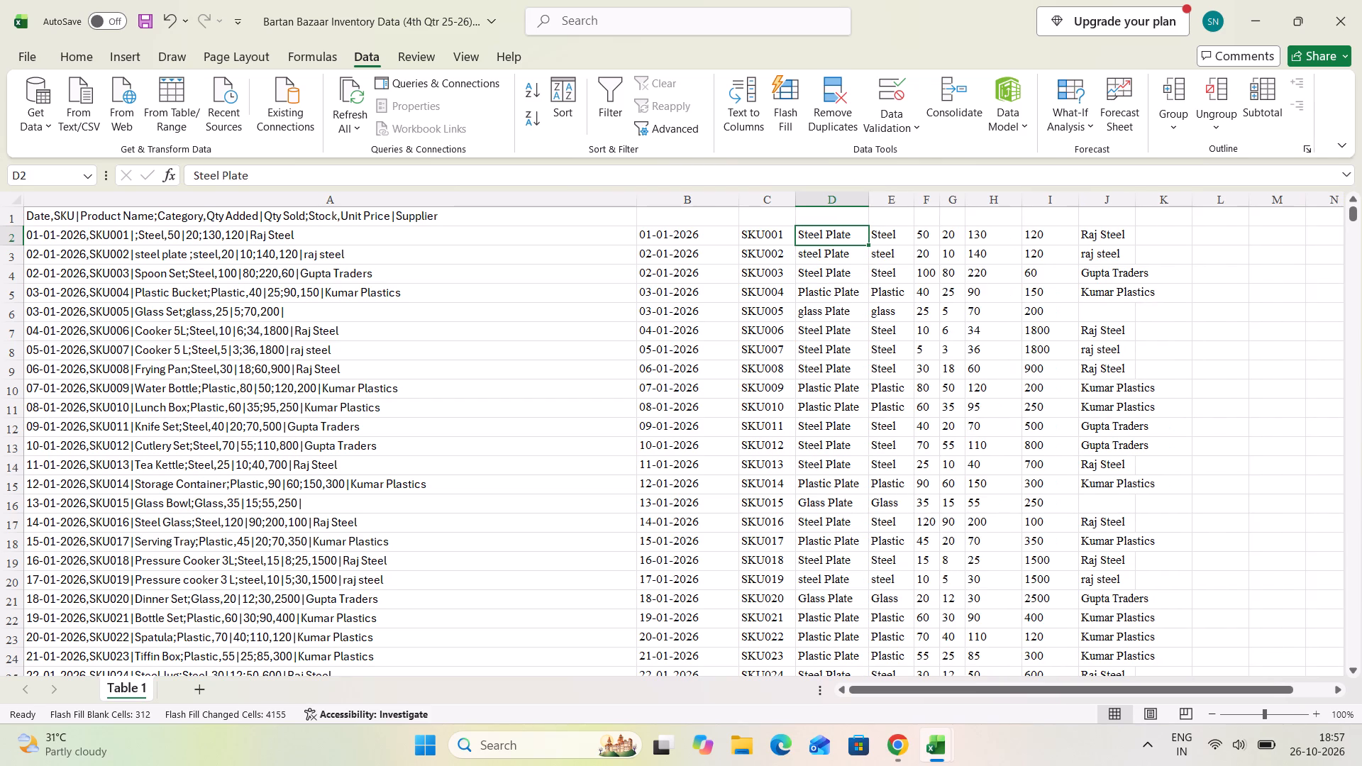
double_click(1020, 197)
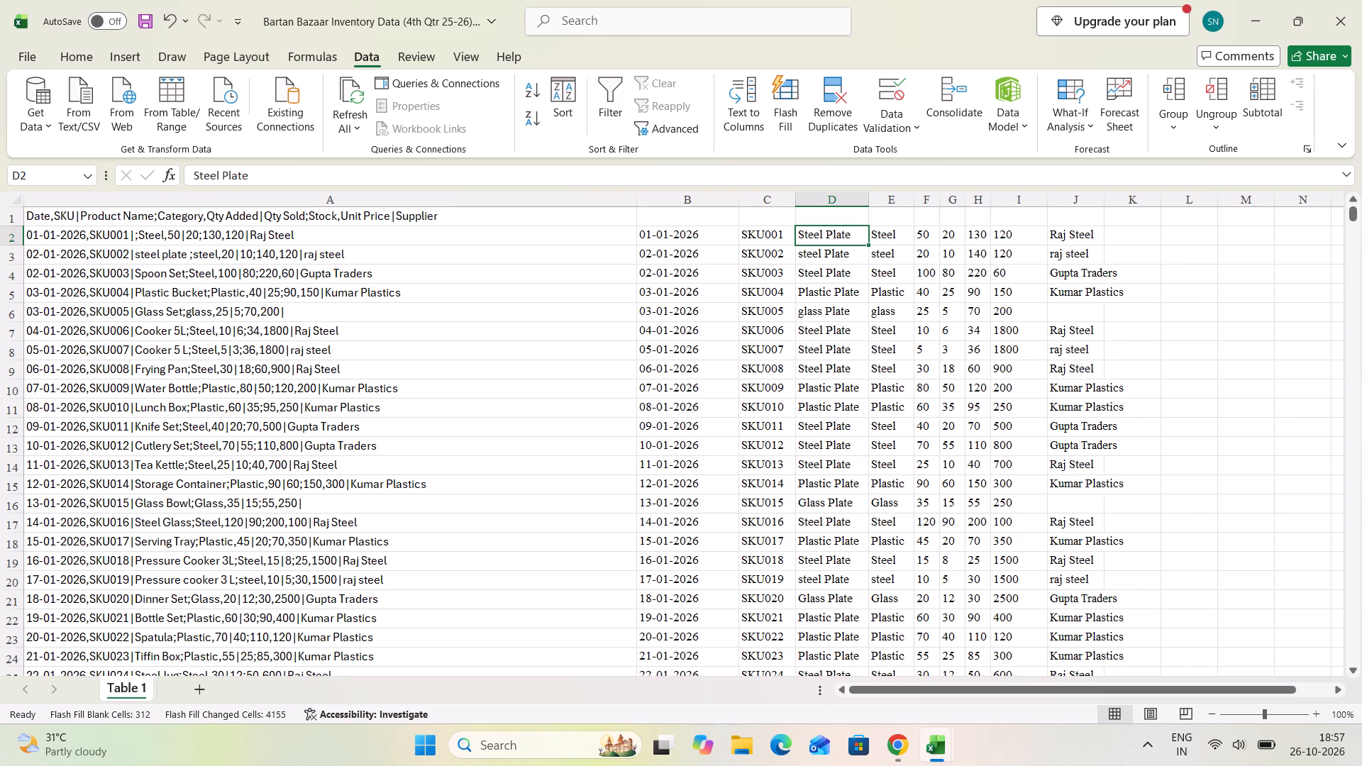
double_click(1043, 199)
double_click(1083, 199)
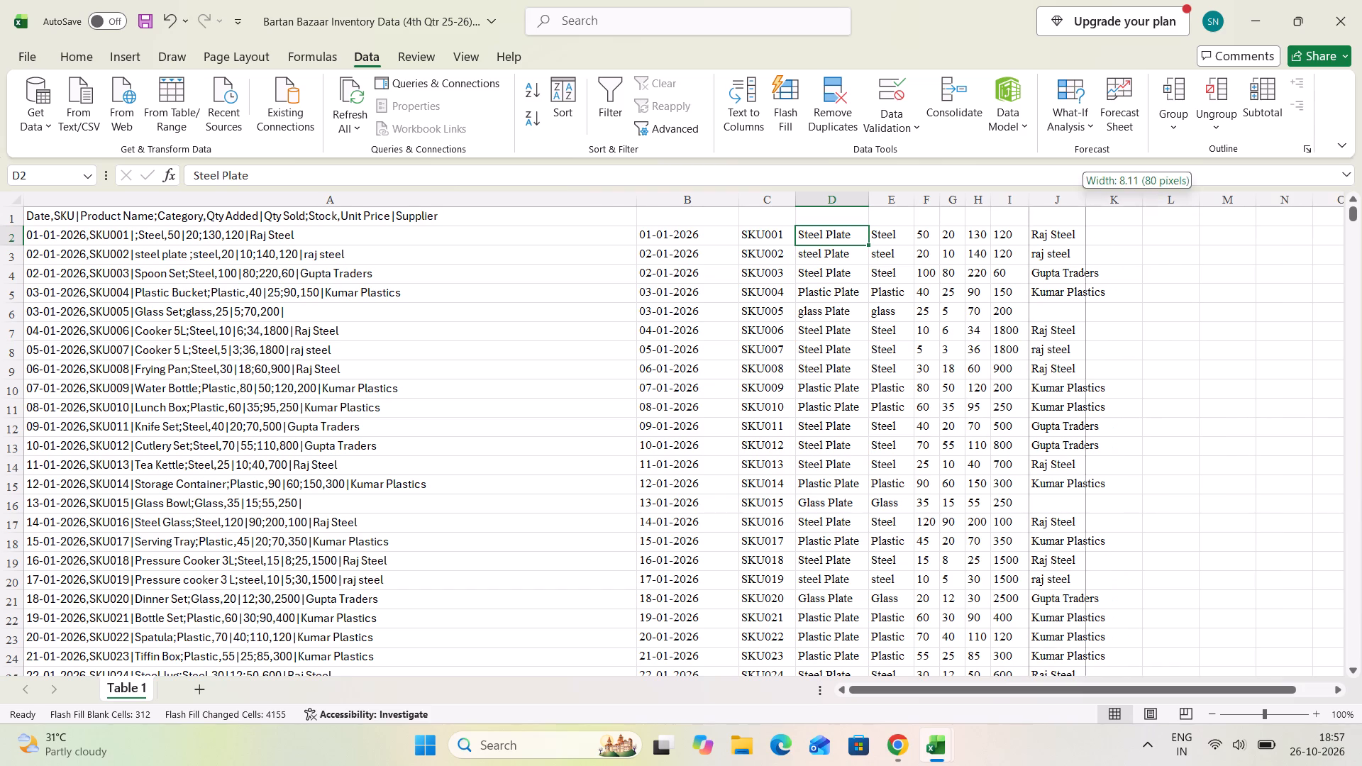
double_click(1123, 201)
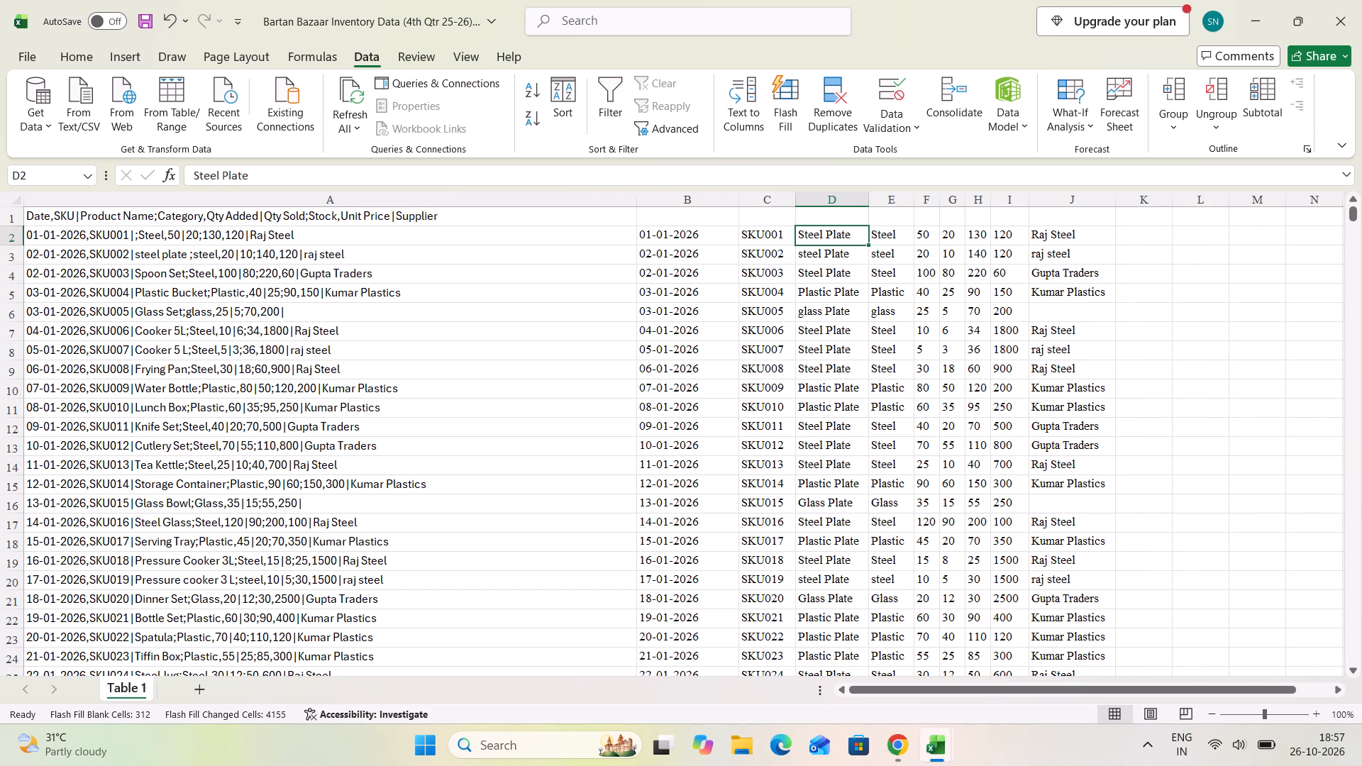
double_click(1120, 201)
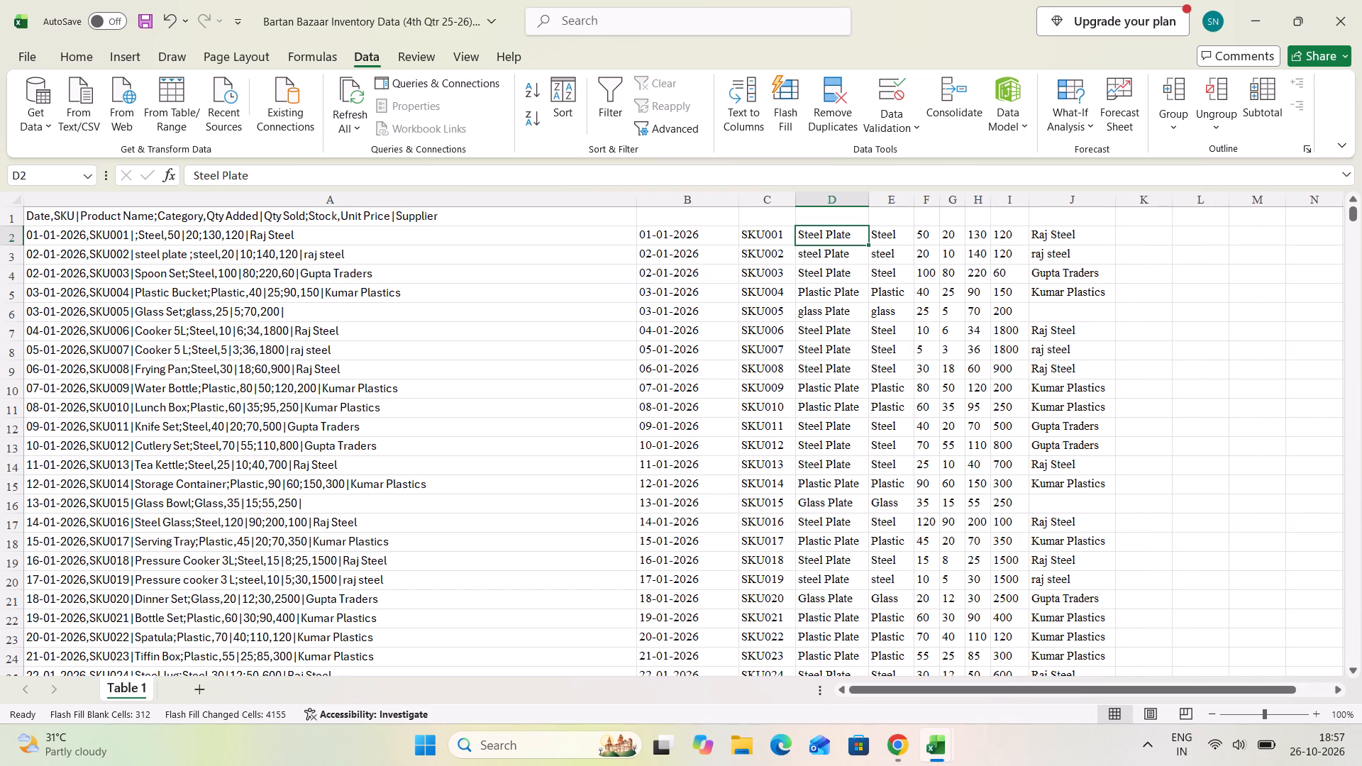
left_click(1112, 199)
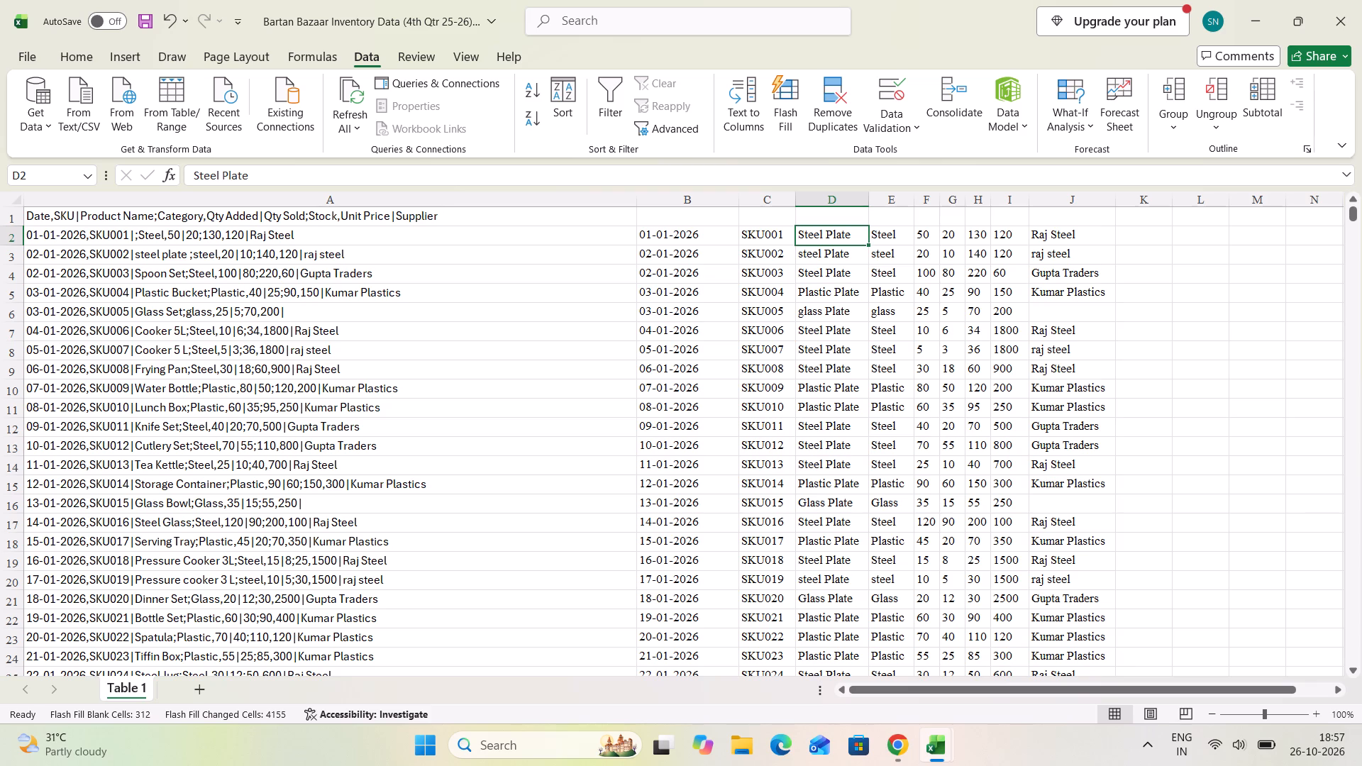
double_click(1115, 199)
left_click(1092, 206)
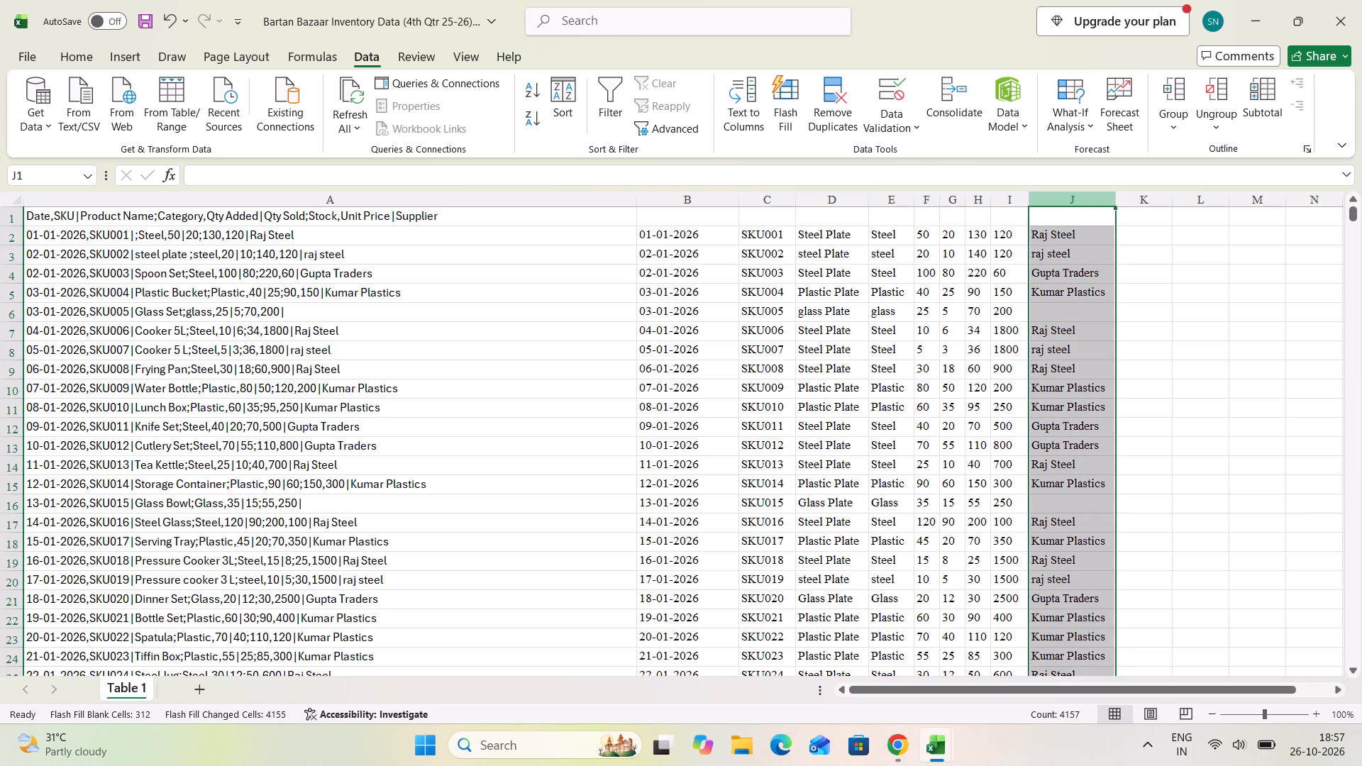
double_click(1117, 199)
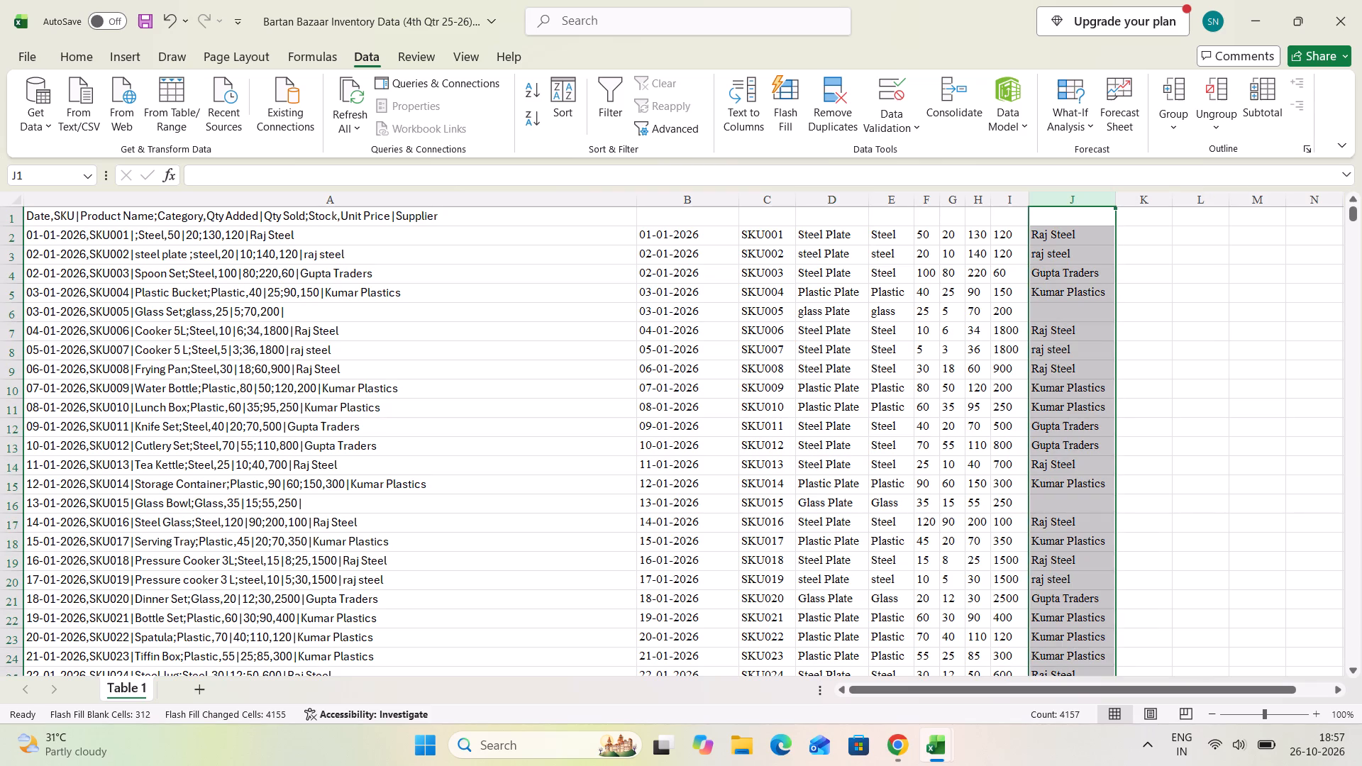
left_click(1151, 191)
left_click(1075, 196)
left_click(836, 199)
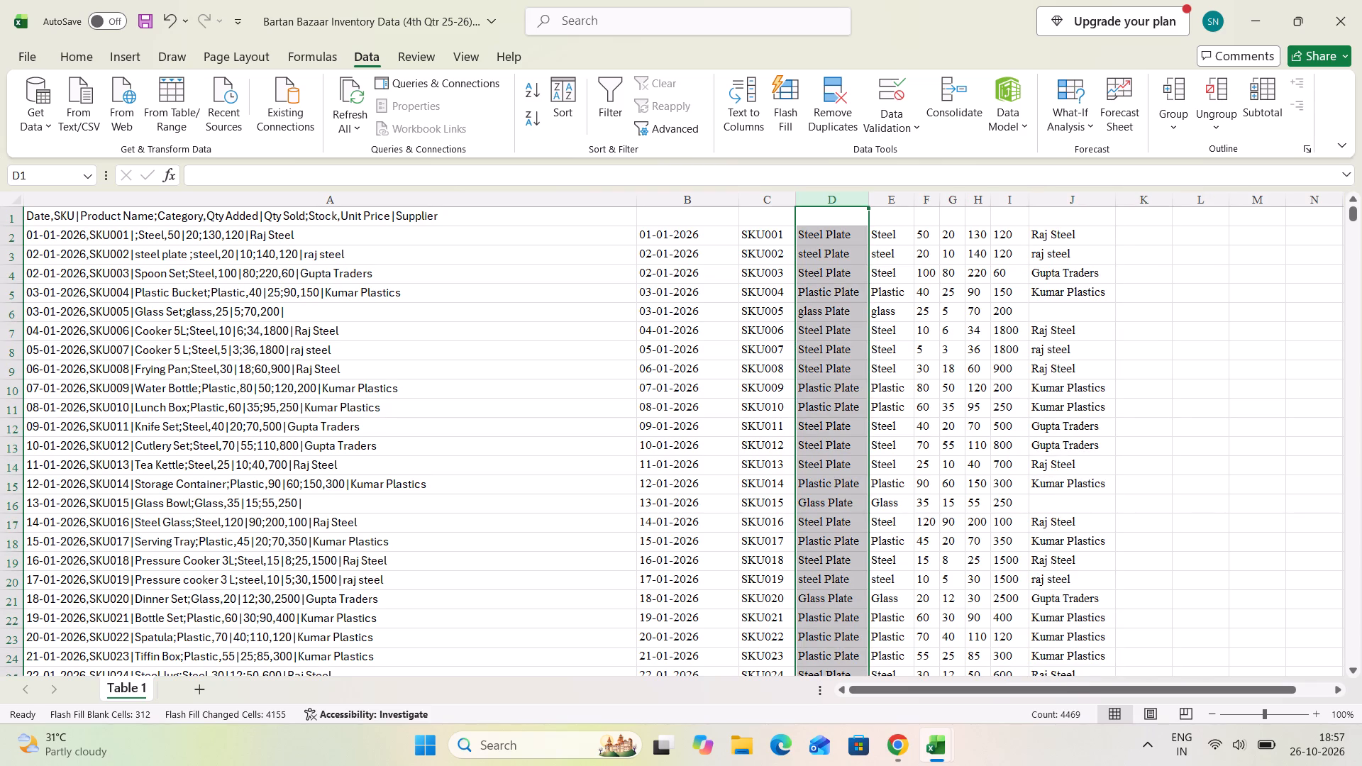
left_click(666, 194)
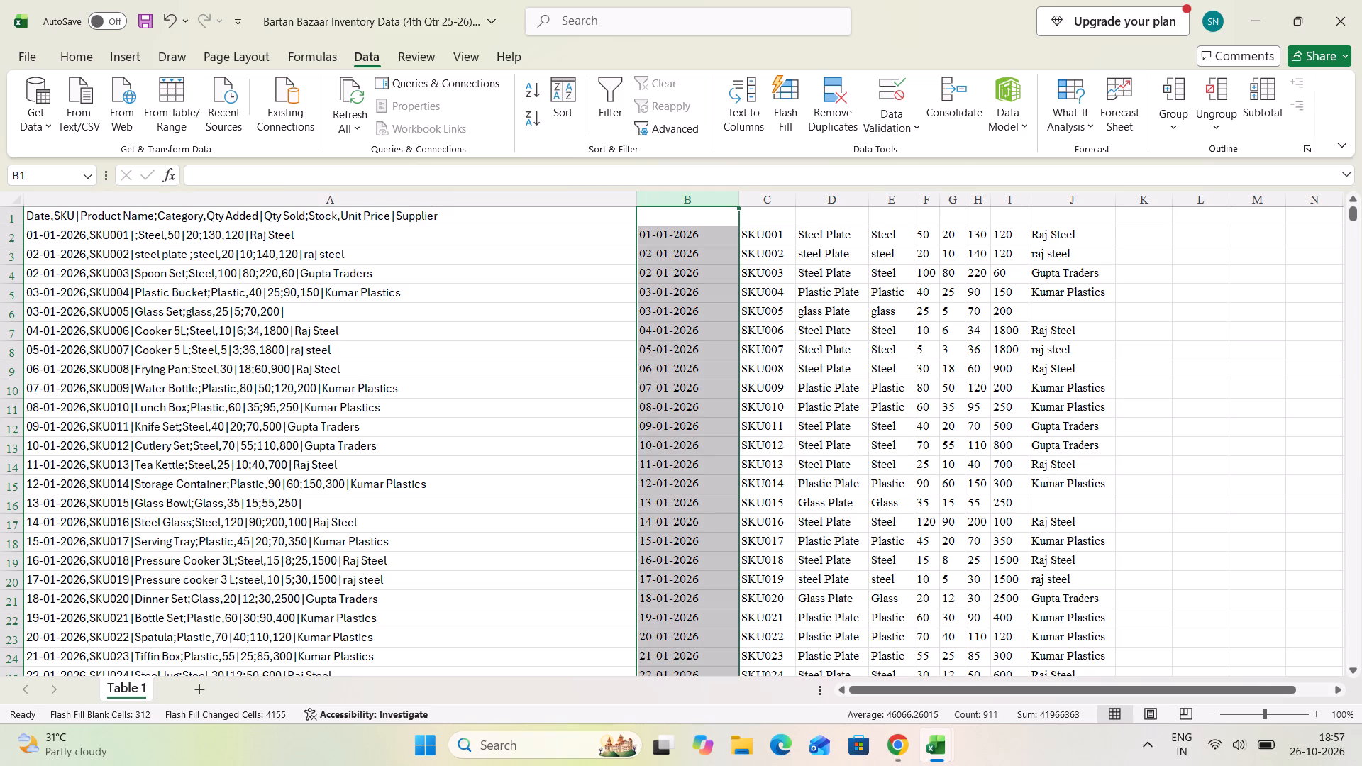
Move the Date heading from the combined header text in A1 to B1, without its trailing comma.
left_click(83, 212)
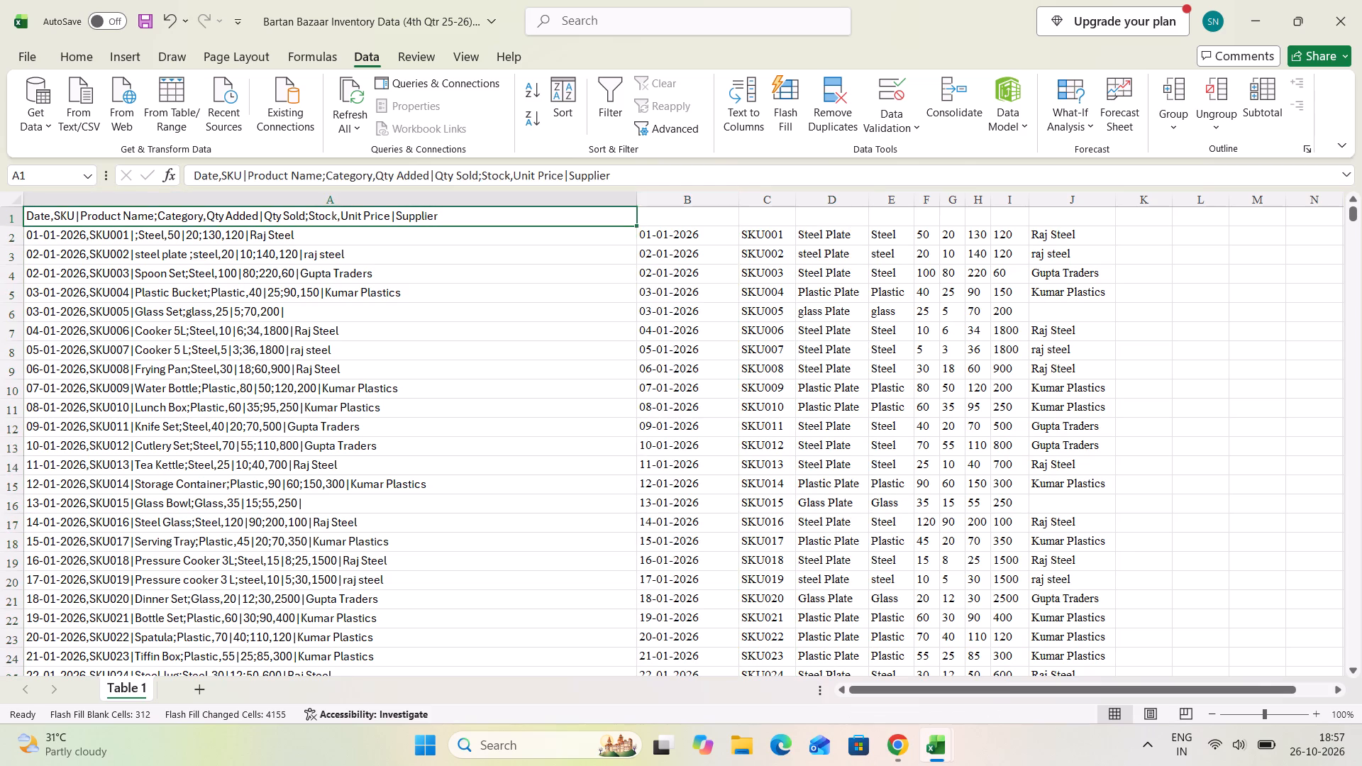
double_click(45, 213)
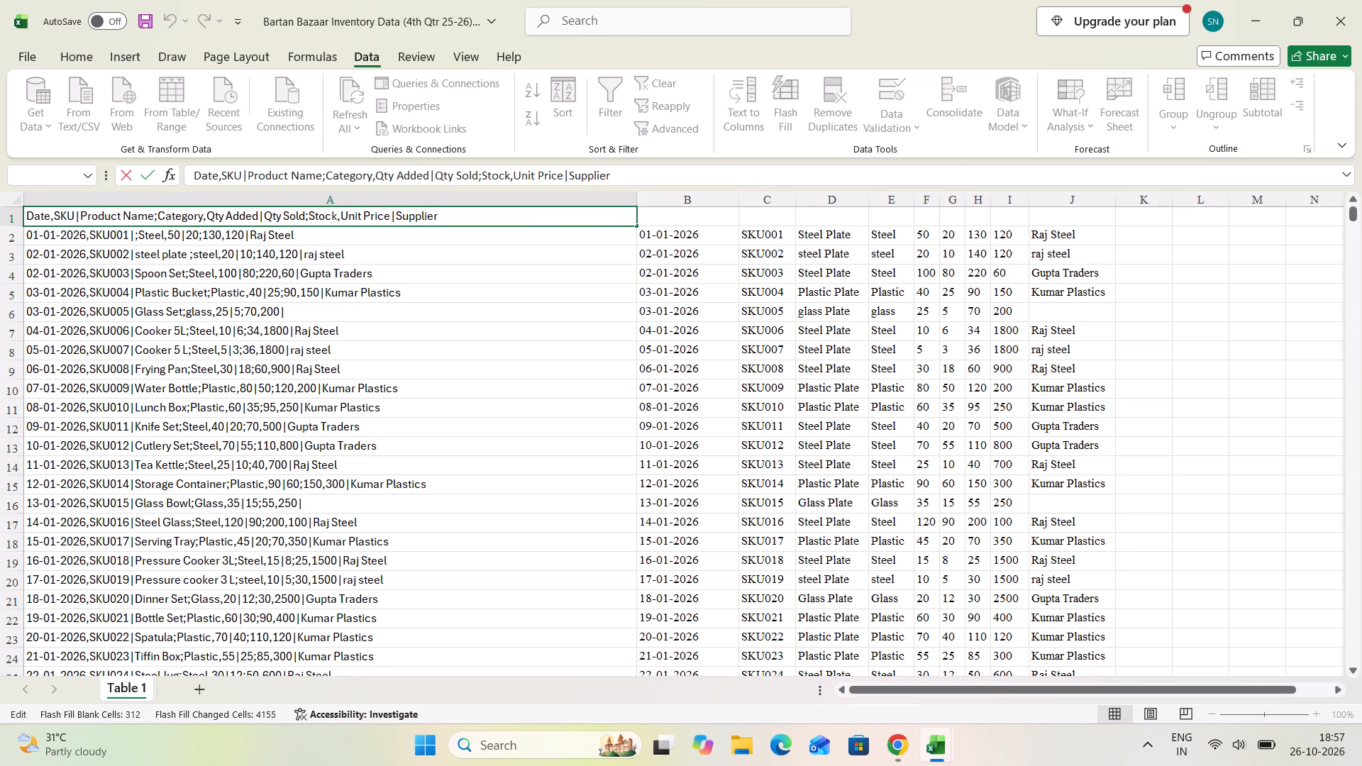
left_click(48, 215)
left_click_drag(48, 215, 6, 221)
key("ctrl+x")
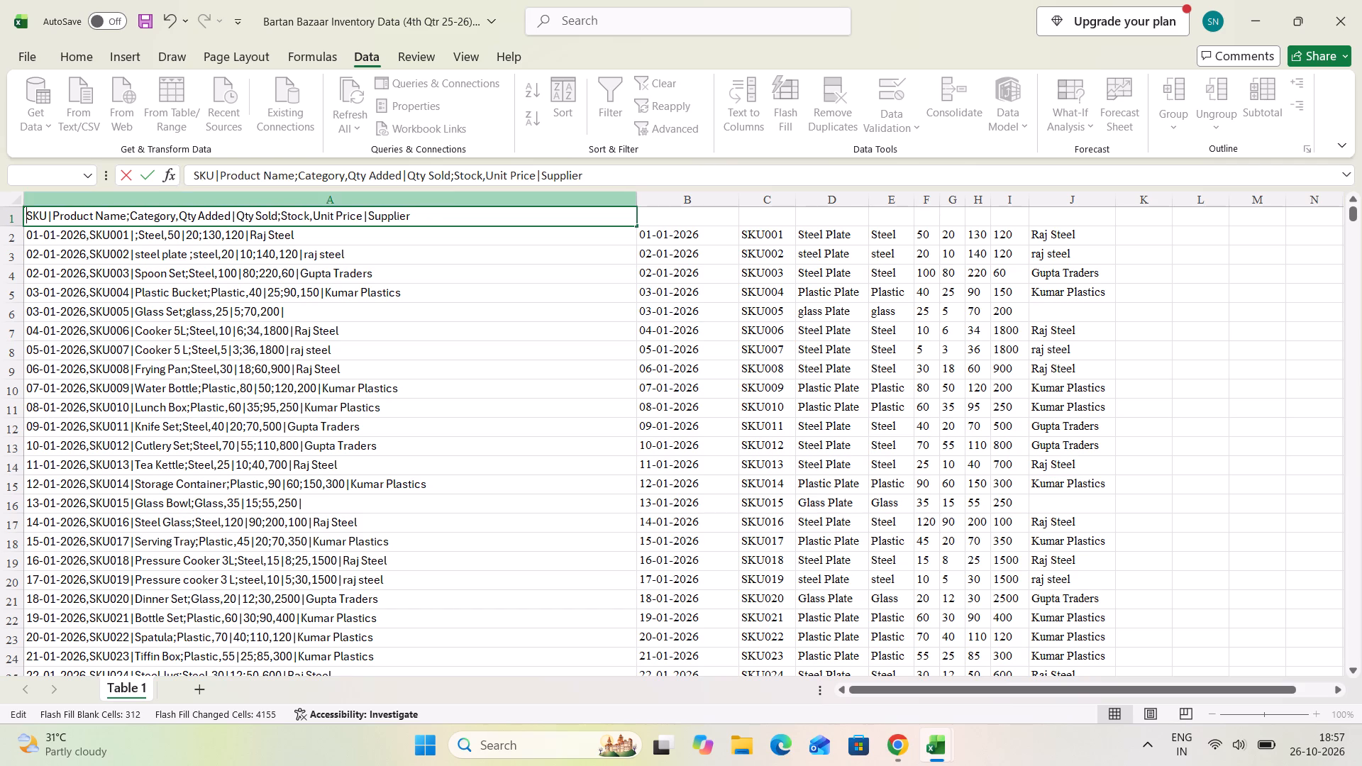
left_click(682, 211)
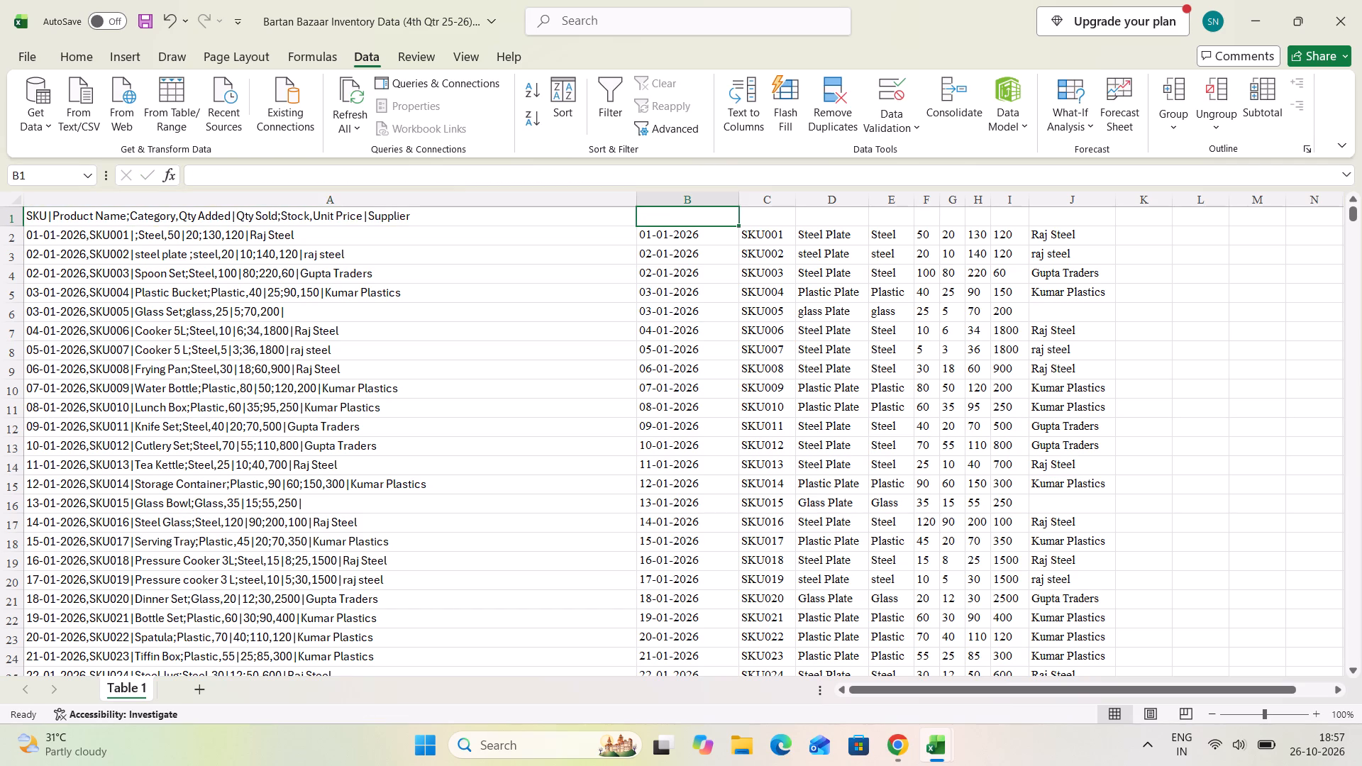
key("ctrl+v")
double_click(676, 219)
key("BackSpace")
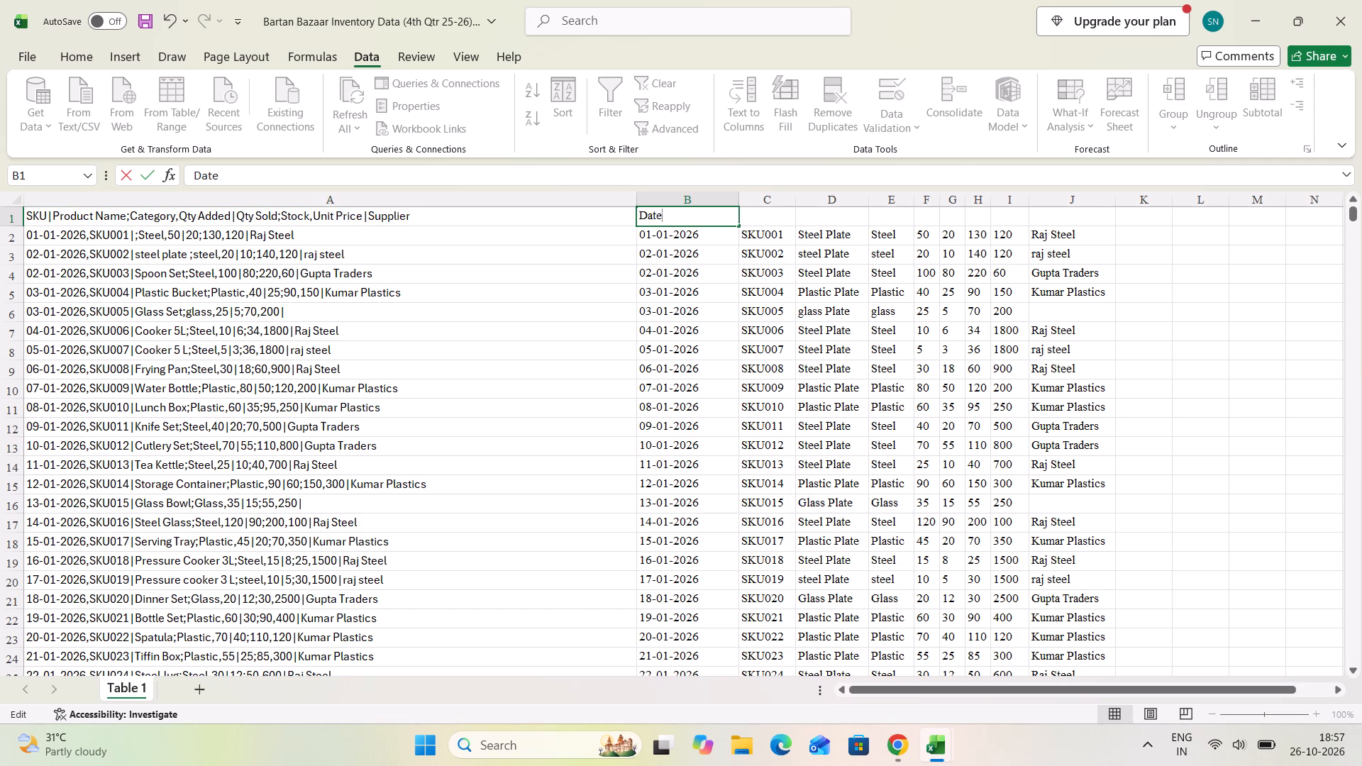
Move the SKU heading, including its trailing | separator, from the combined header text in A1 to C1.
double_click(42, 216)
left_click(48, 216)
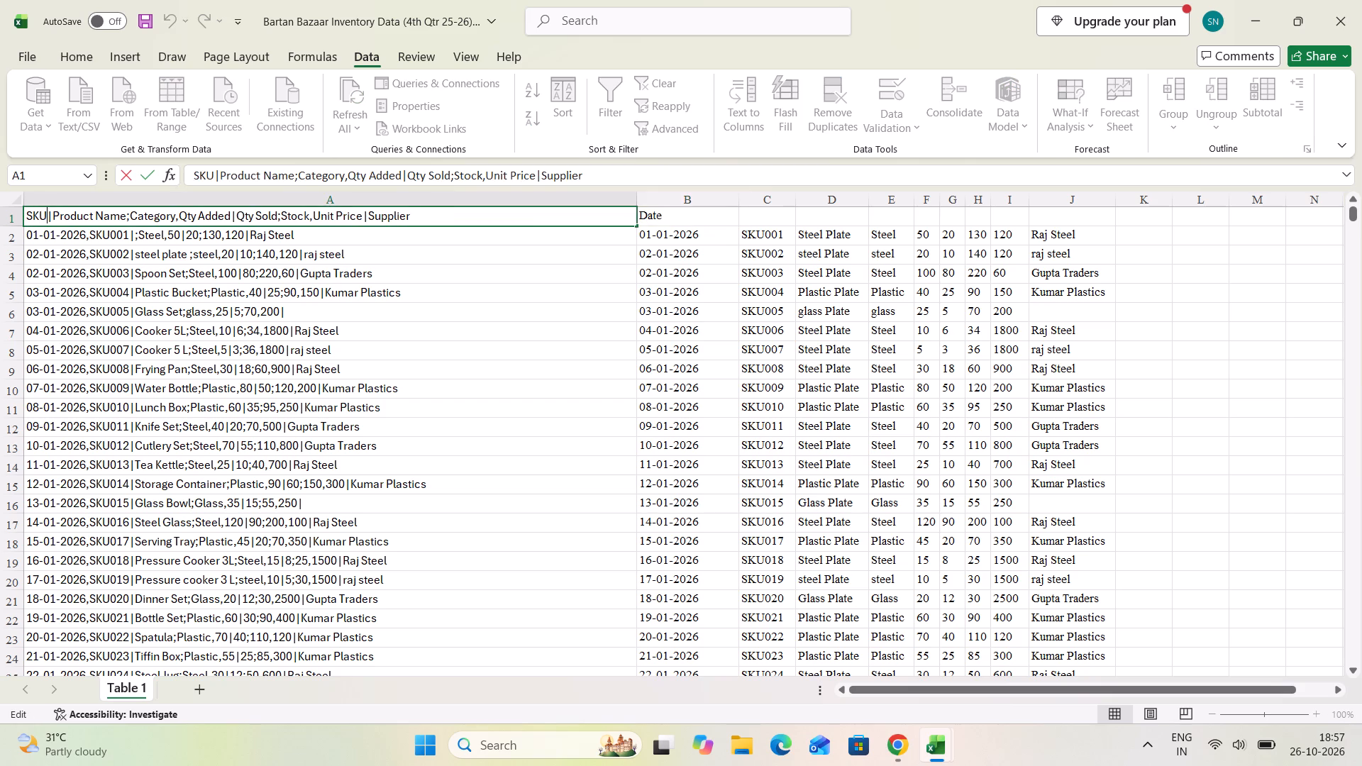
left_click_drag(48, 216, 28, 210)
key("ctrl+x")
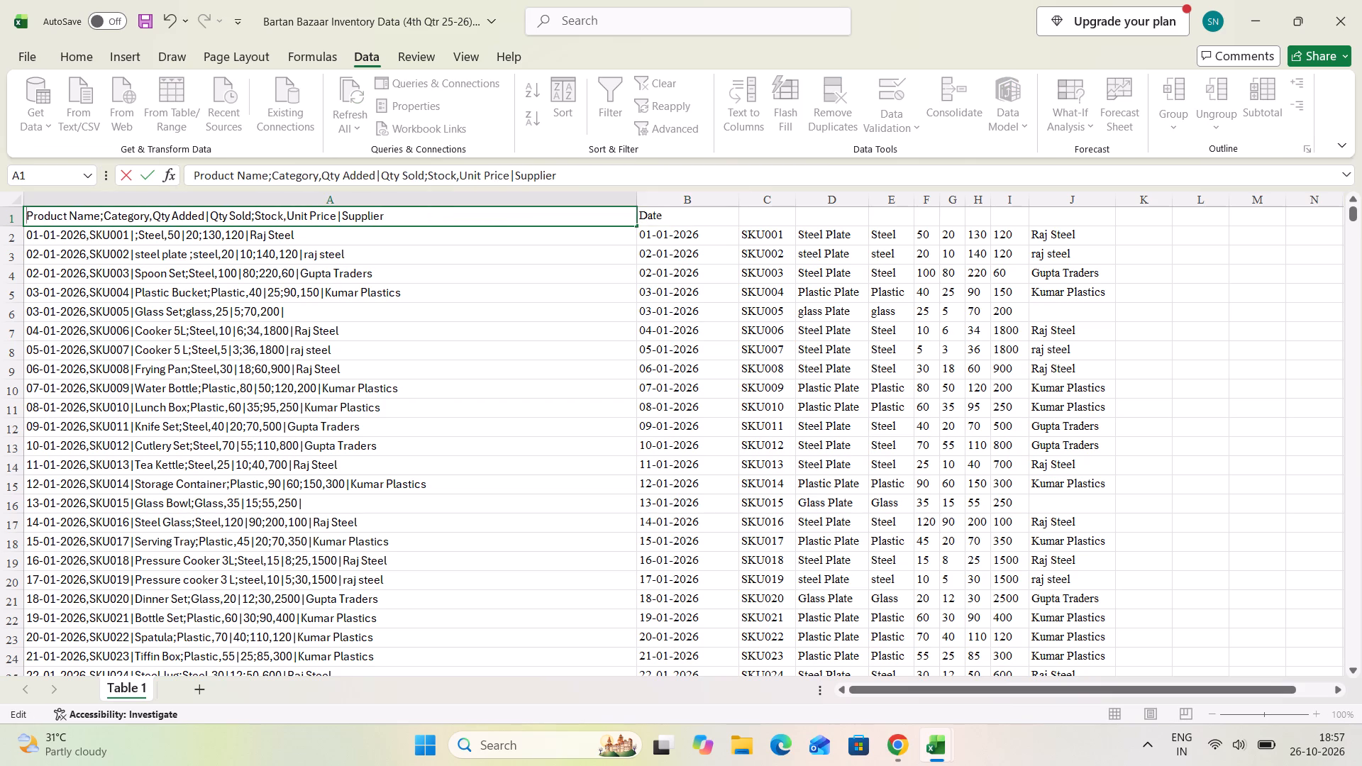
double_click(776, 220)
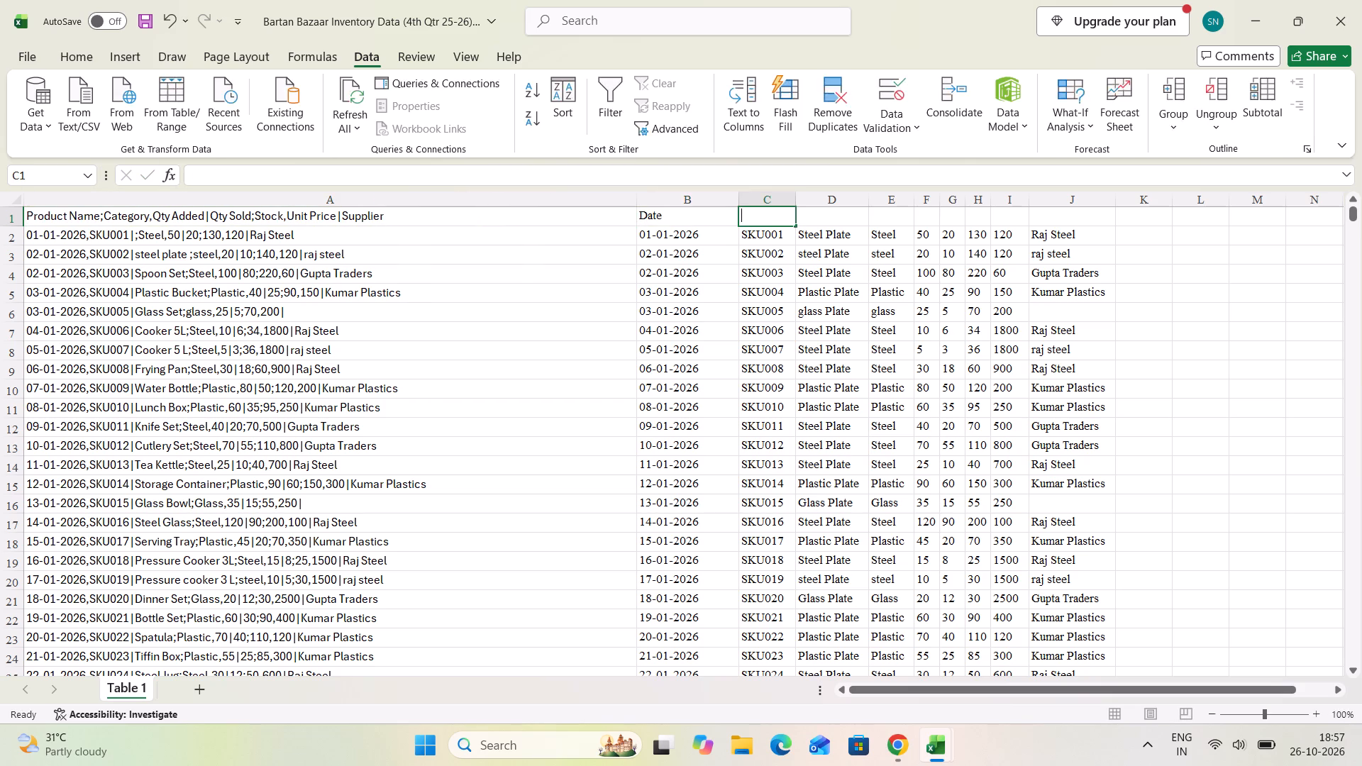
key("ctrl+v")
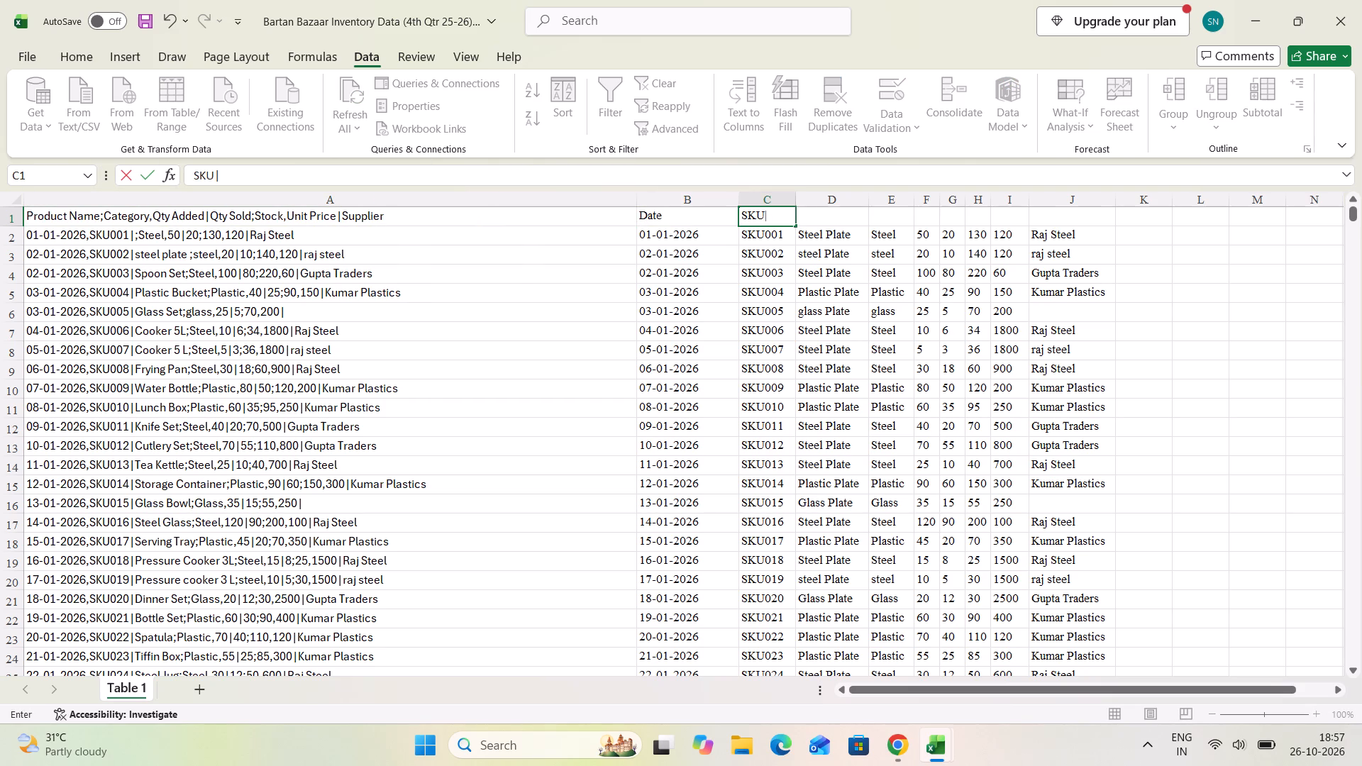
Copy the Product Name heading from the combined header text in A1 into D1.
double_click(109, 219)
left_click_drag(109, 219, 97, 216)
left_click(97, 216)
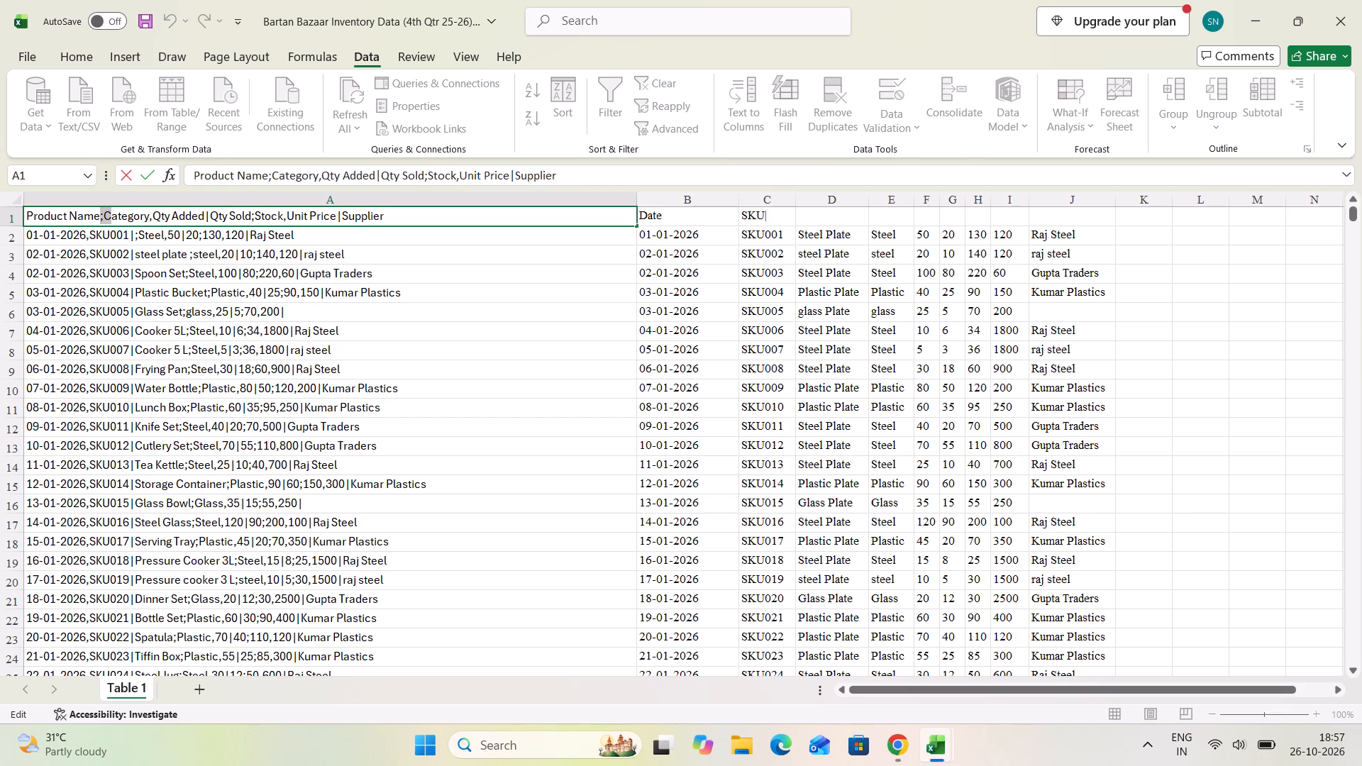
left_click_drag(99, 216, 97, 216)
left_click_drag(97, 216, 26, 217)
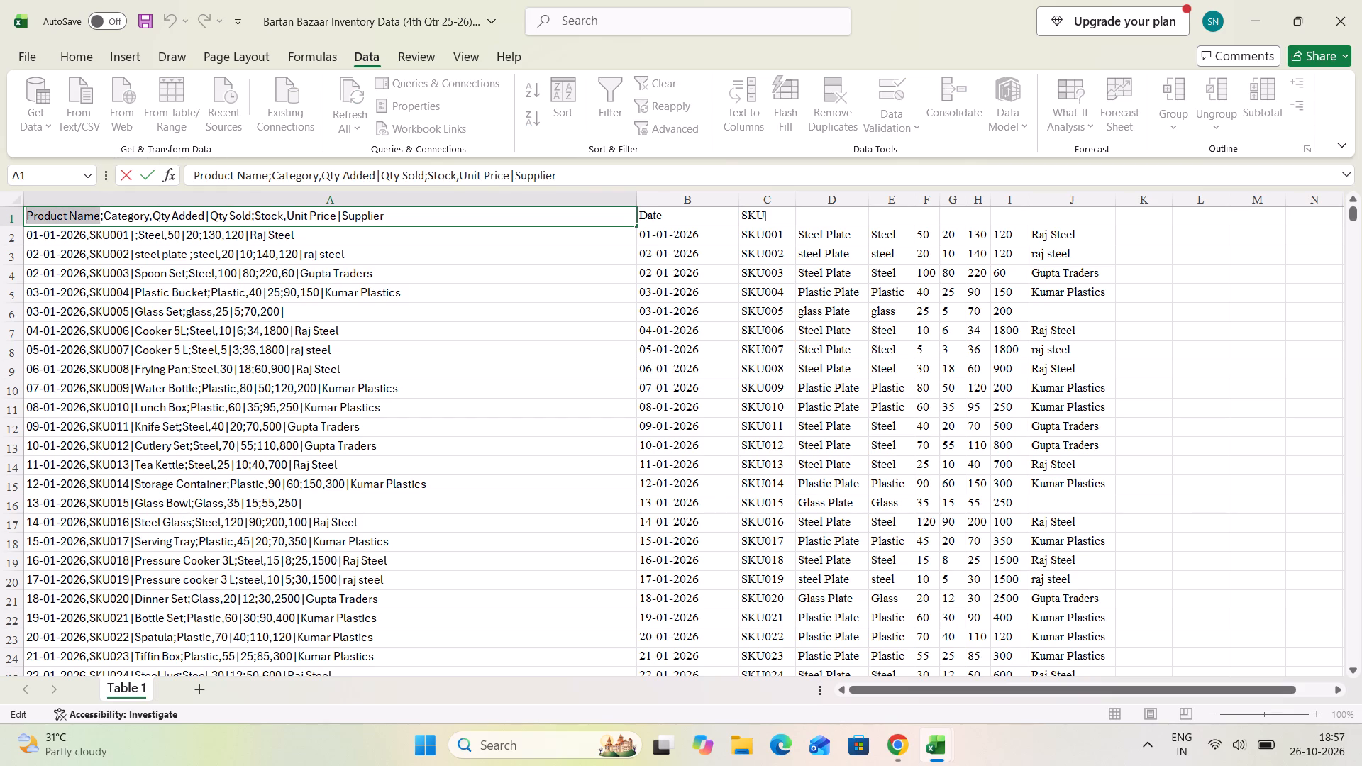
key("ctrl+c")
left_click(26, 217)
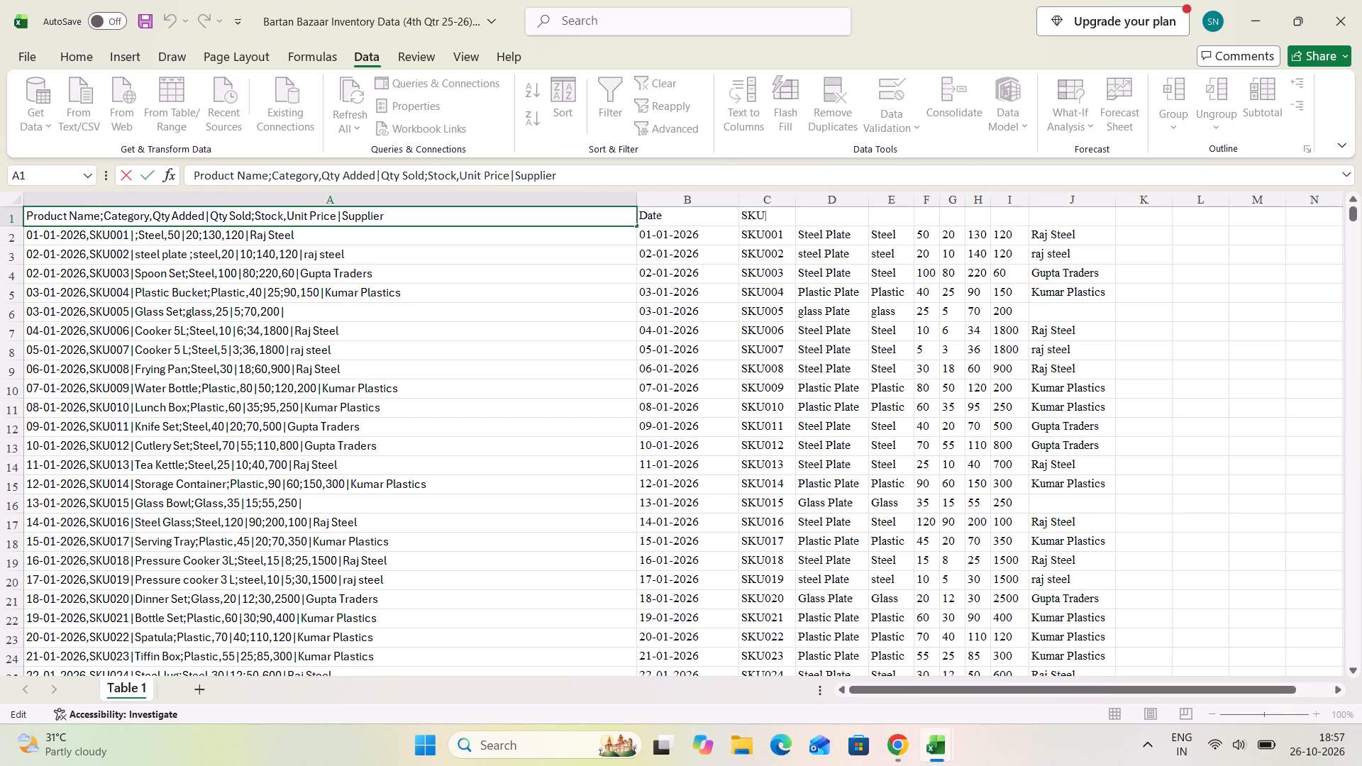
left_click(823, 217)
key("ctrl+v")
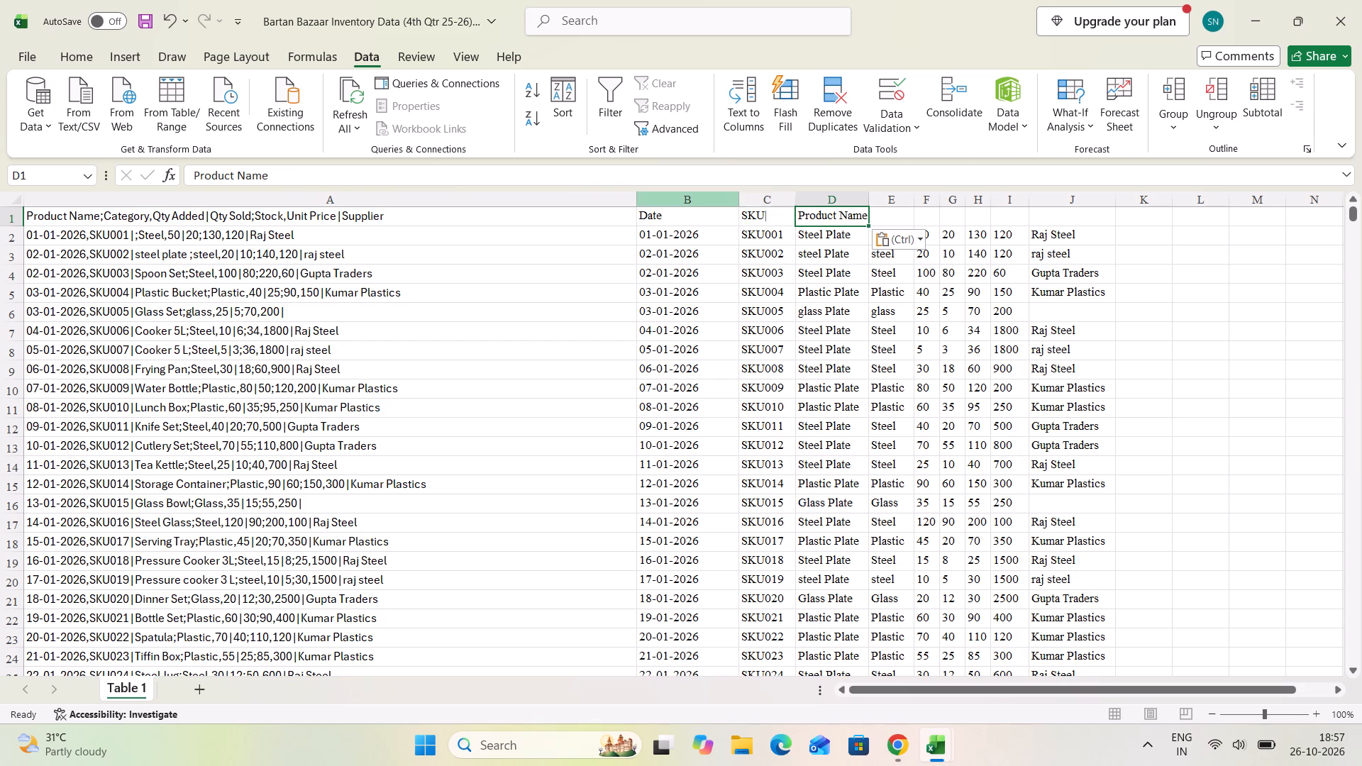
Copy the Category heading from the combined header text in A1 into E1.
left_click(124, 215)
double_click(161, 219)
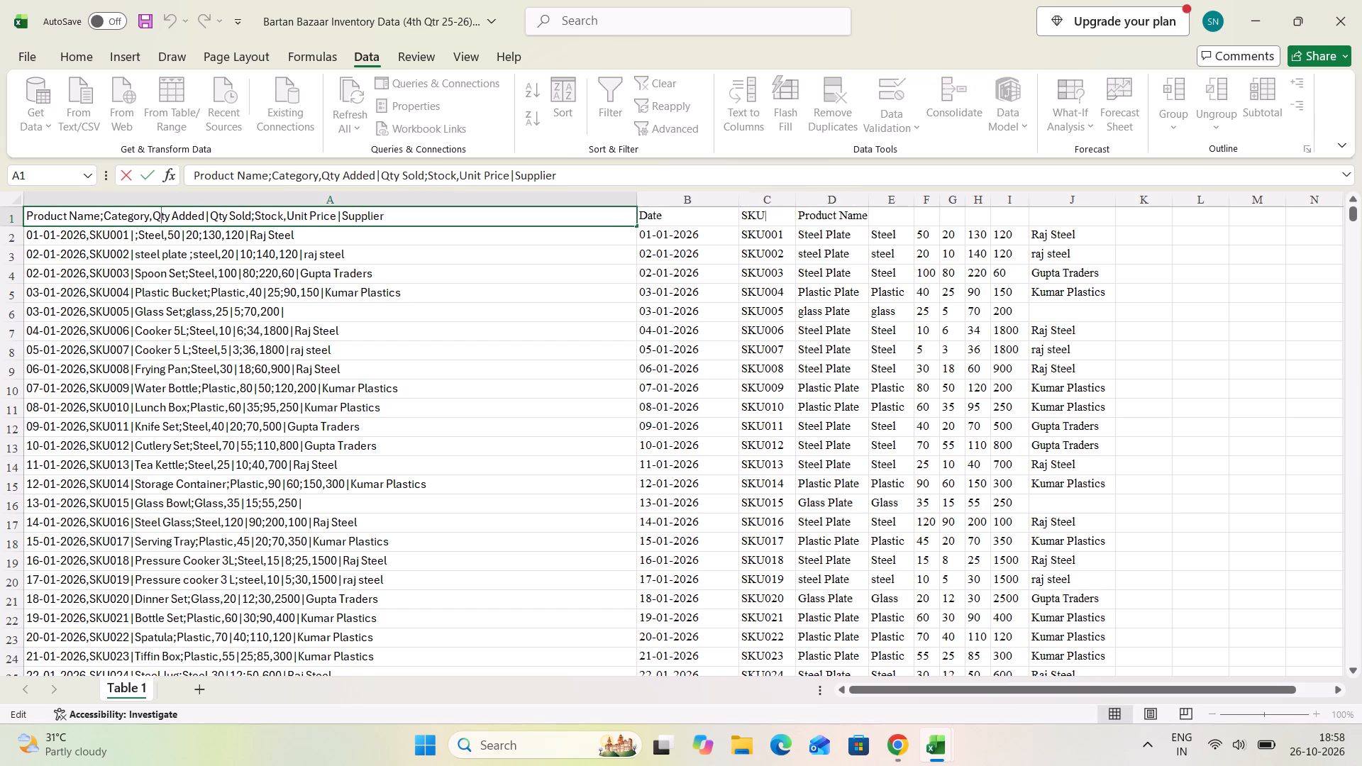
left_click_drag(148, 214, 101, 221)
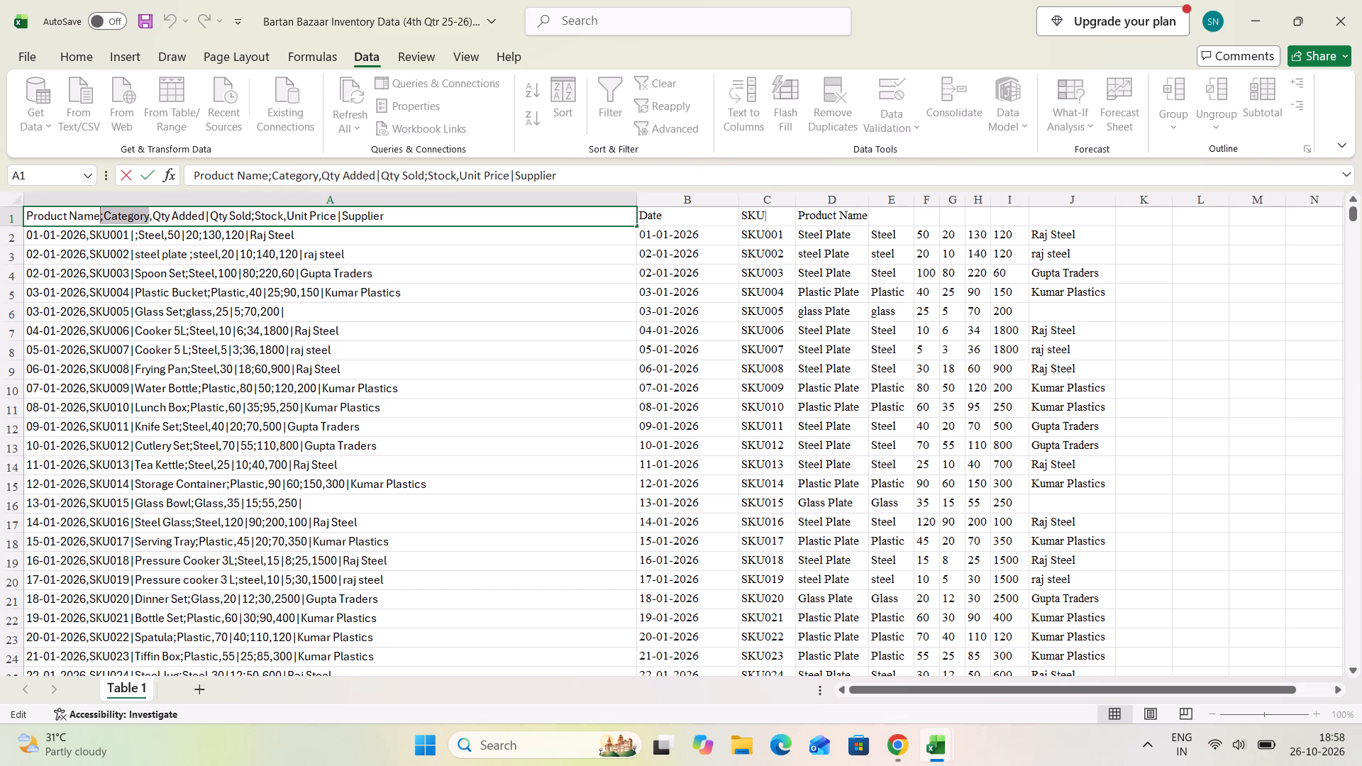
left_click_drag(101, 221, 102, 222)
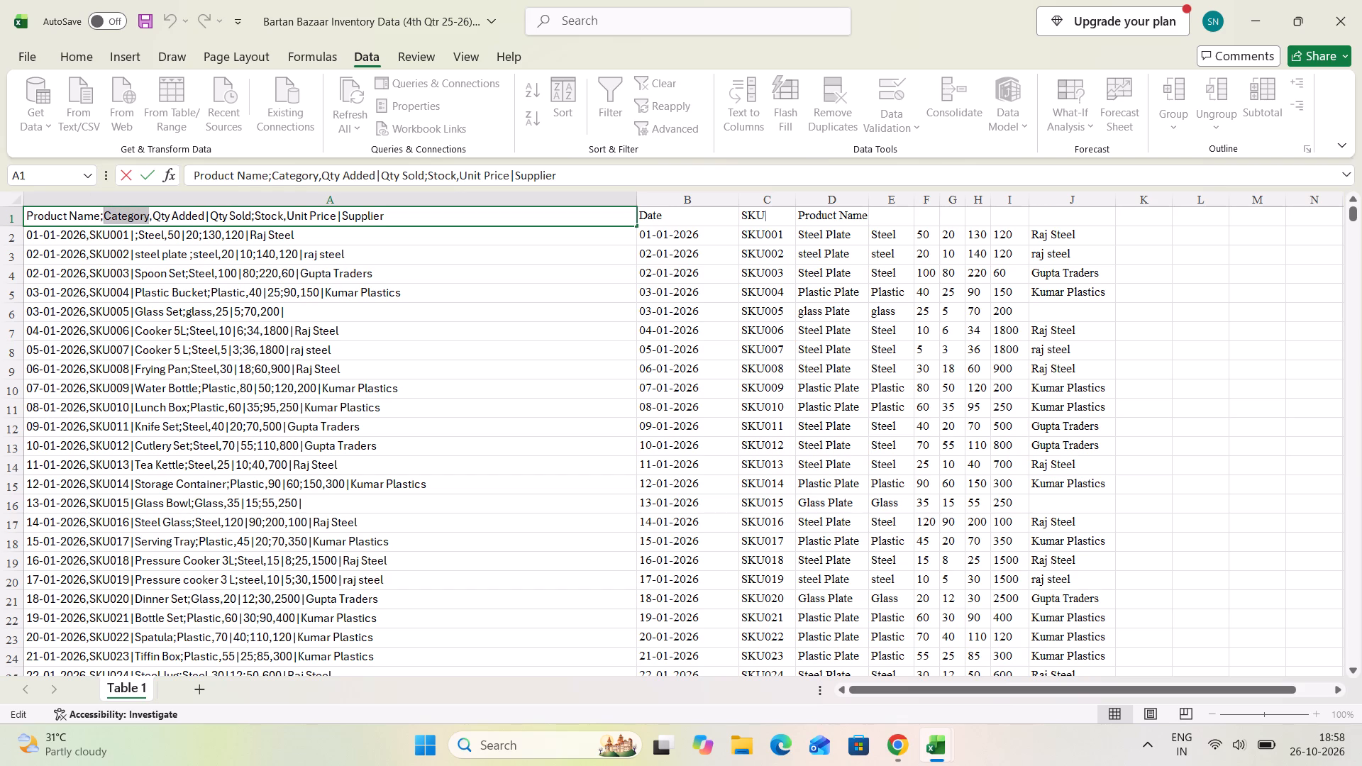
key("ctrl+c")
left_click(102, 222)
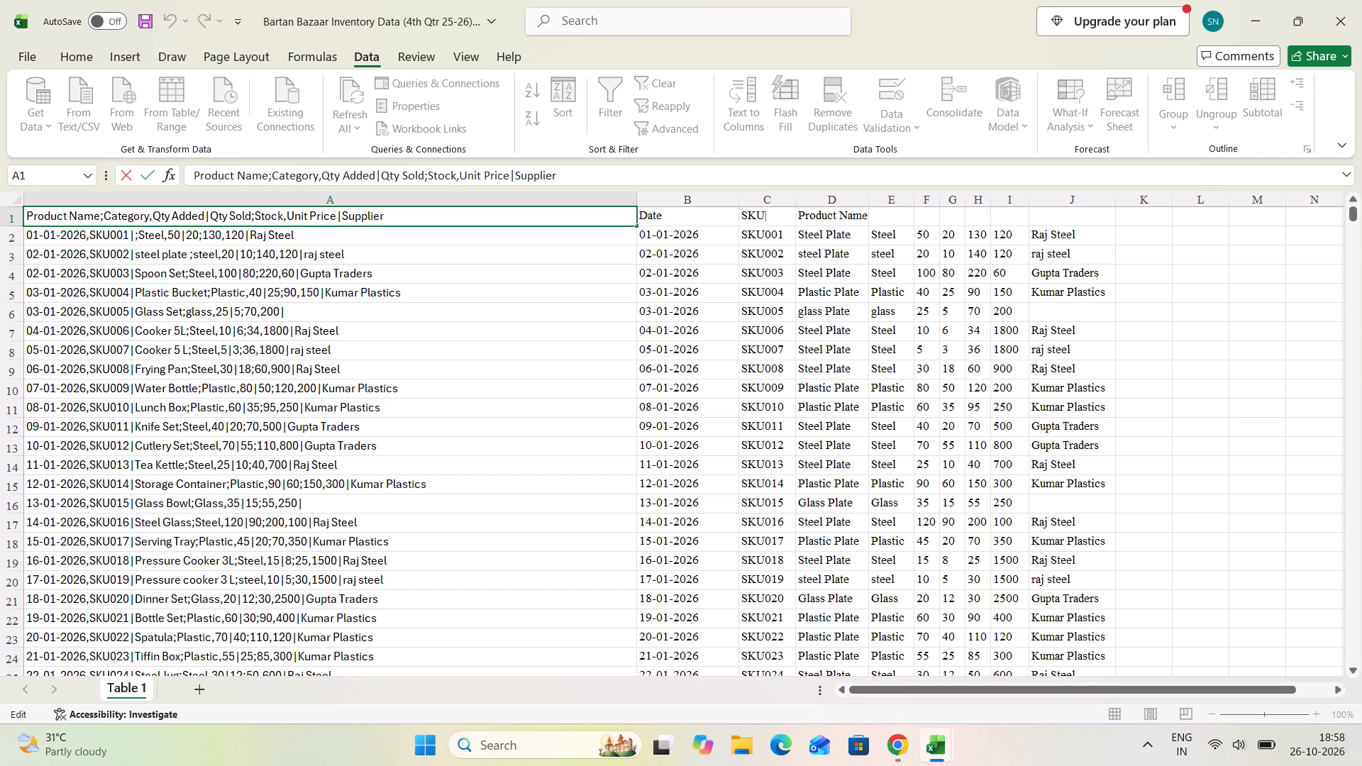
double_click(894, 223)
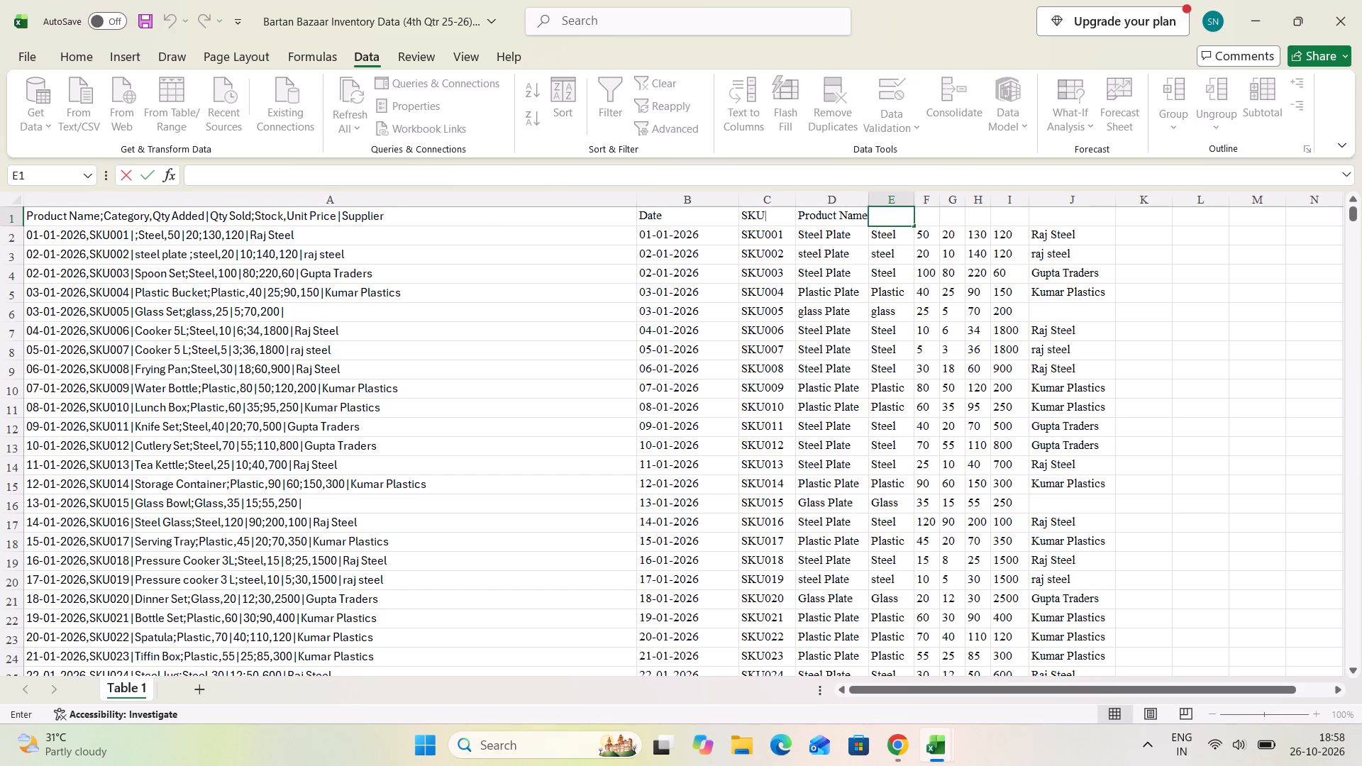
key("ctrl+v")
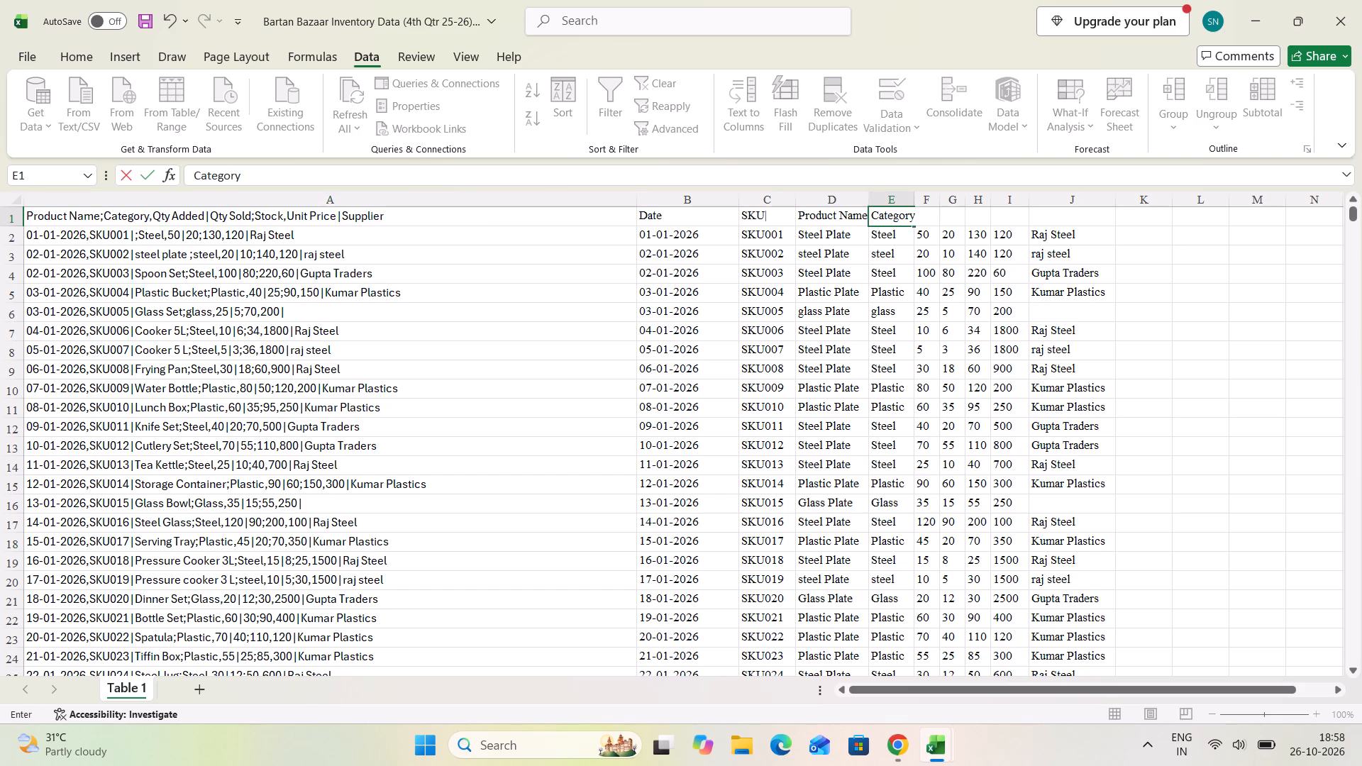
Copy the Qty Added heading from the combined header text in A1 into F1.
double_click(158, 218)
left_click(170, 217)
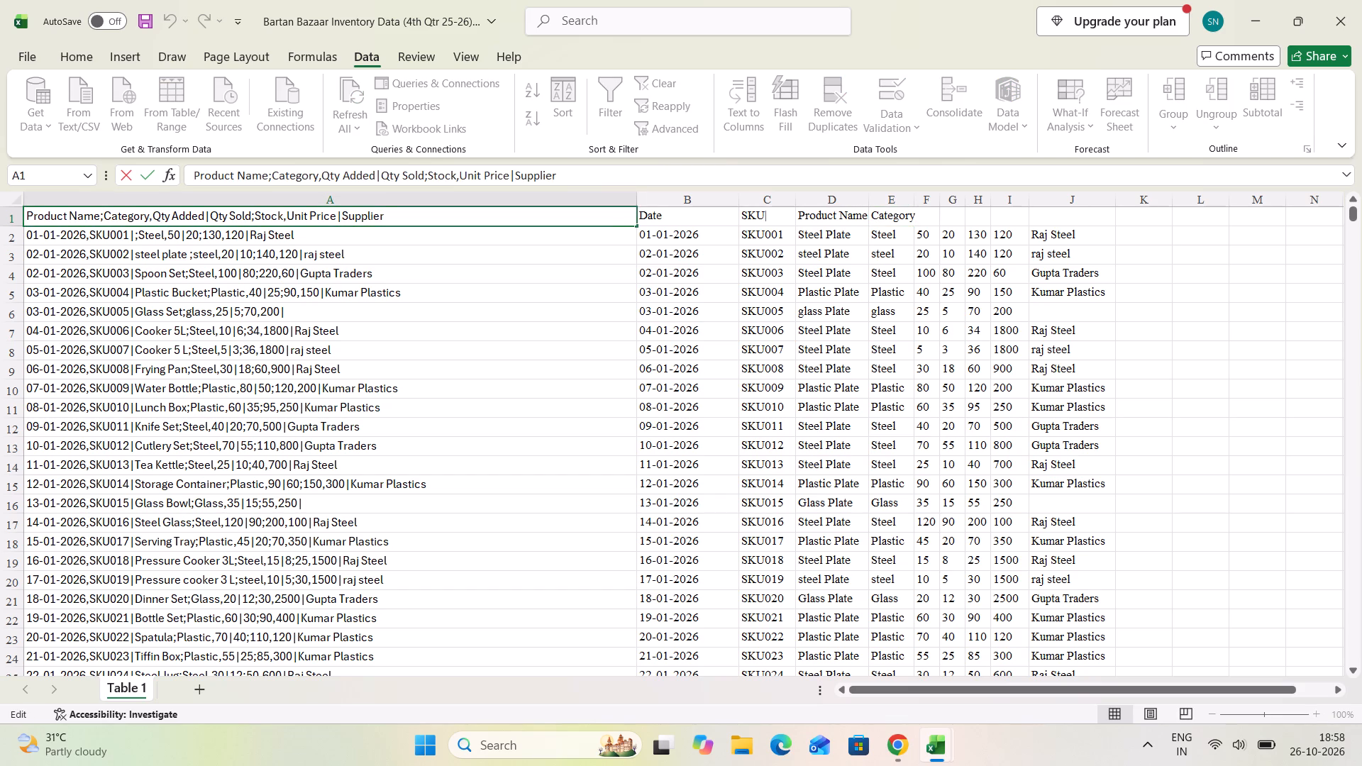
left_click_drag(203, 215, 196, 215)
left_click_drag(196, 215, 155, 213)
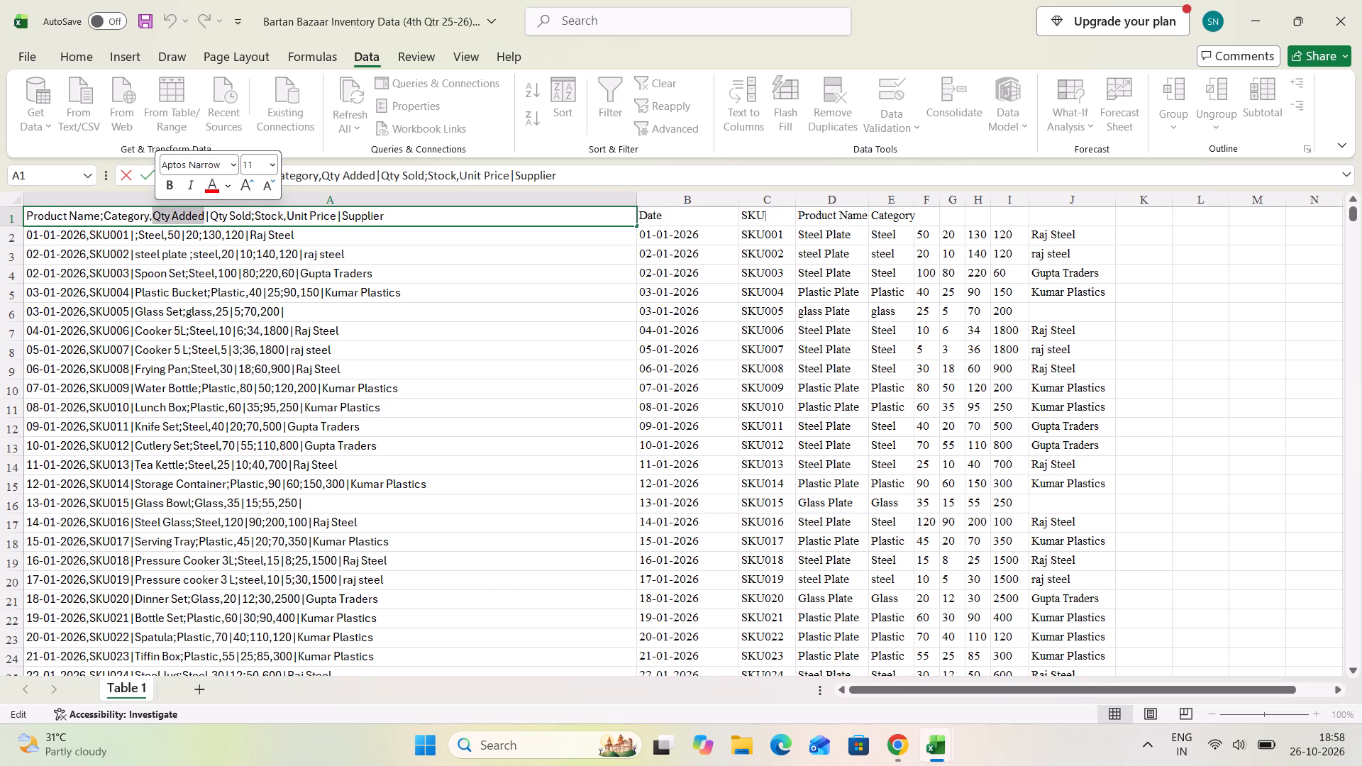
key("ctrl+c")
left_click(155, 213)
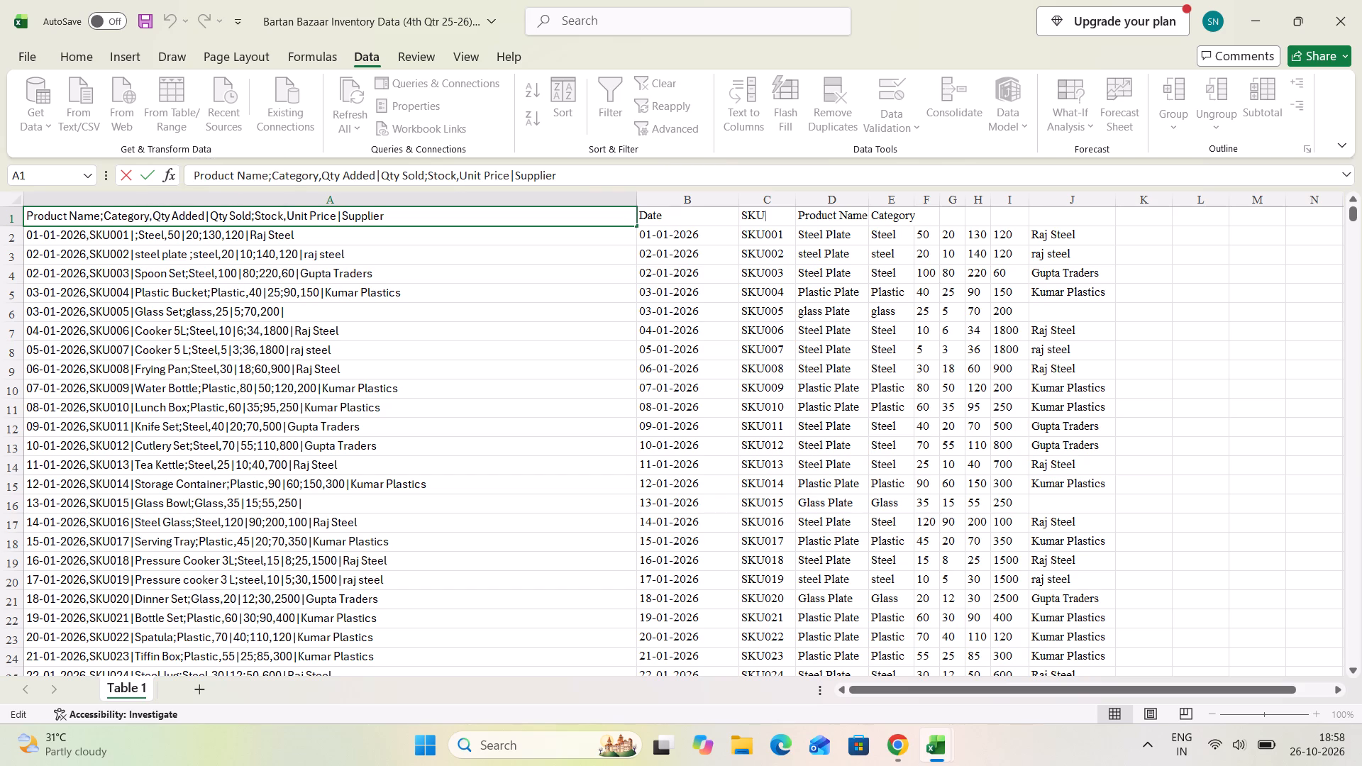
double_click(929, 218)
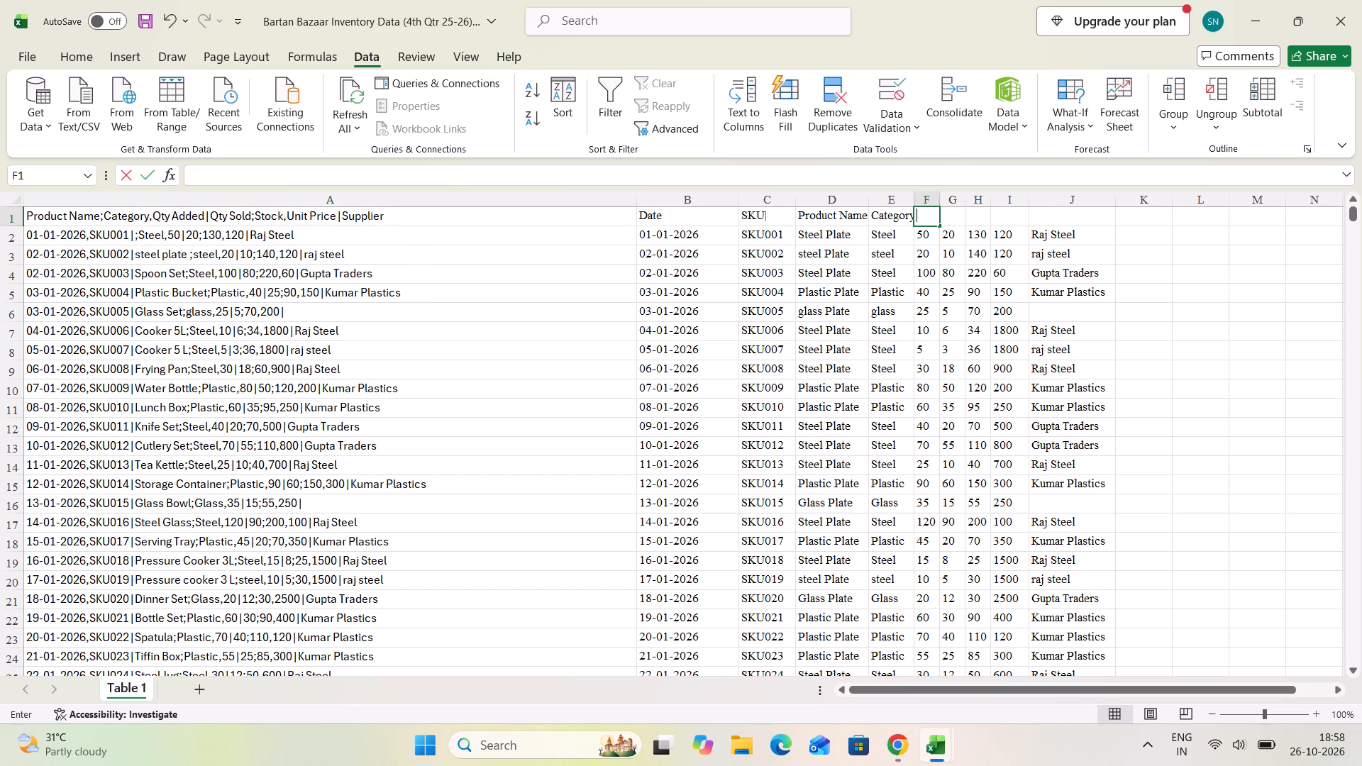
key("ctrl+v")
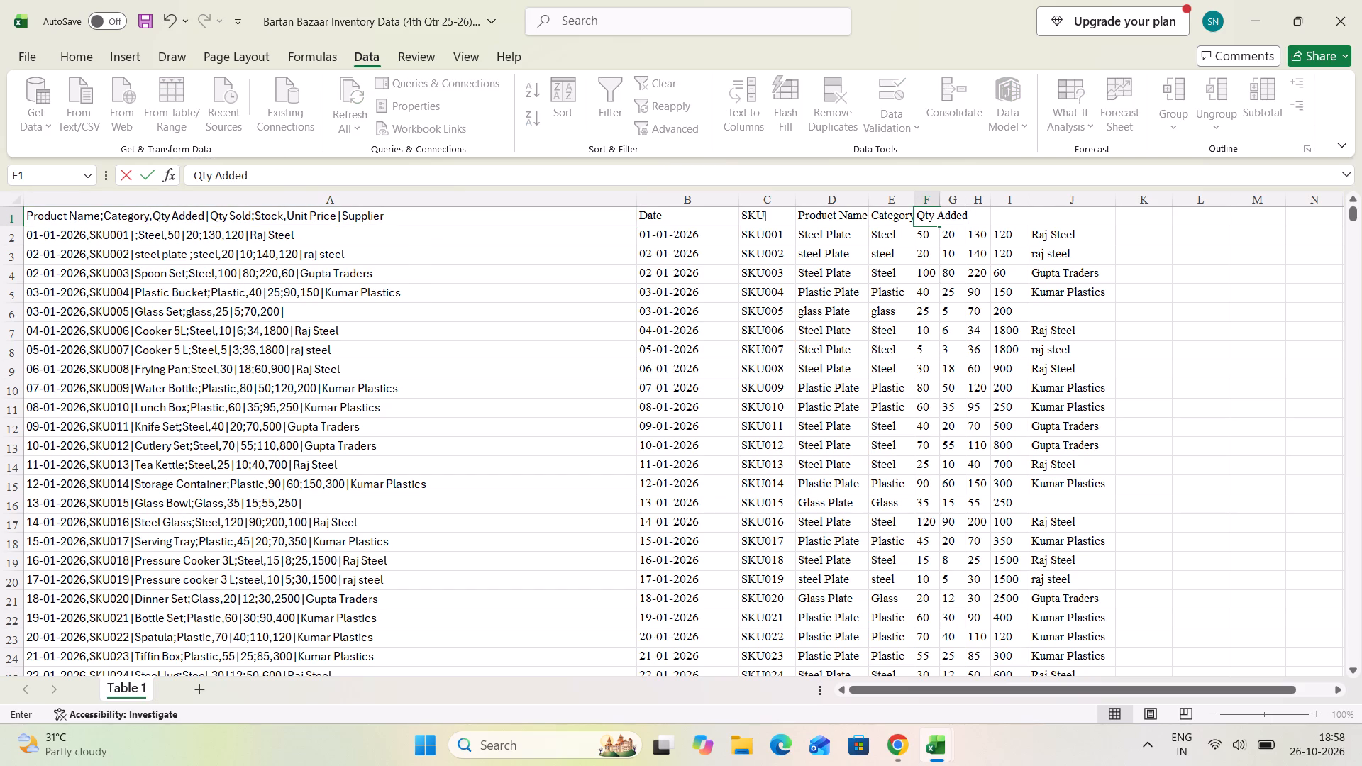
Move the Qty Sold heading from the combined header text in A1 to H1, leaving its separators in A1.
double_click(233, 223)
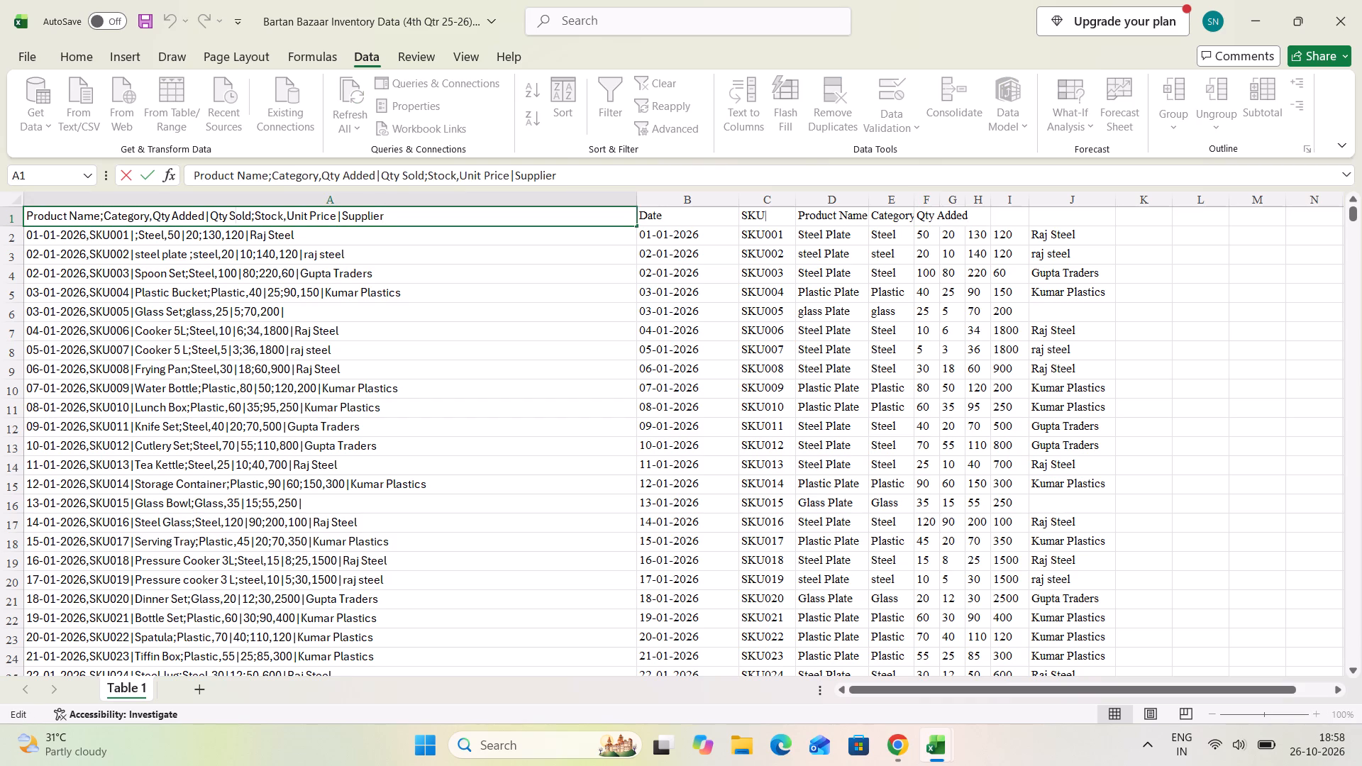
left_click_drag(250, 214, 209, 214)
key("ctrl+c")
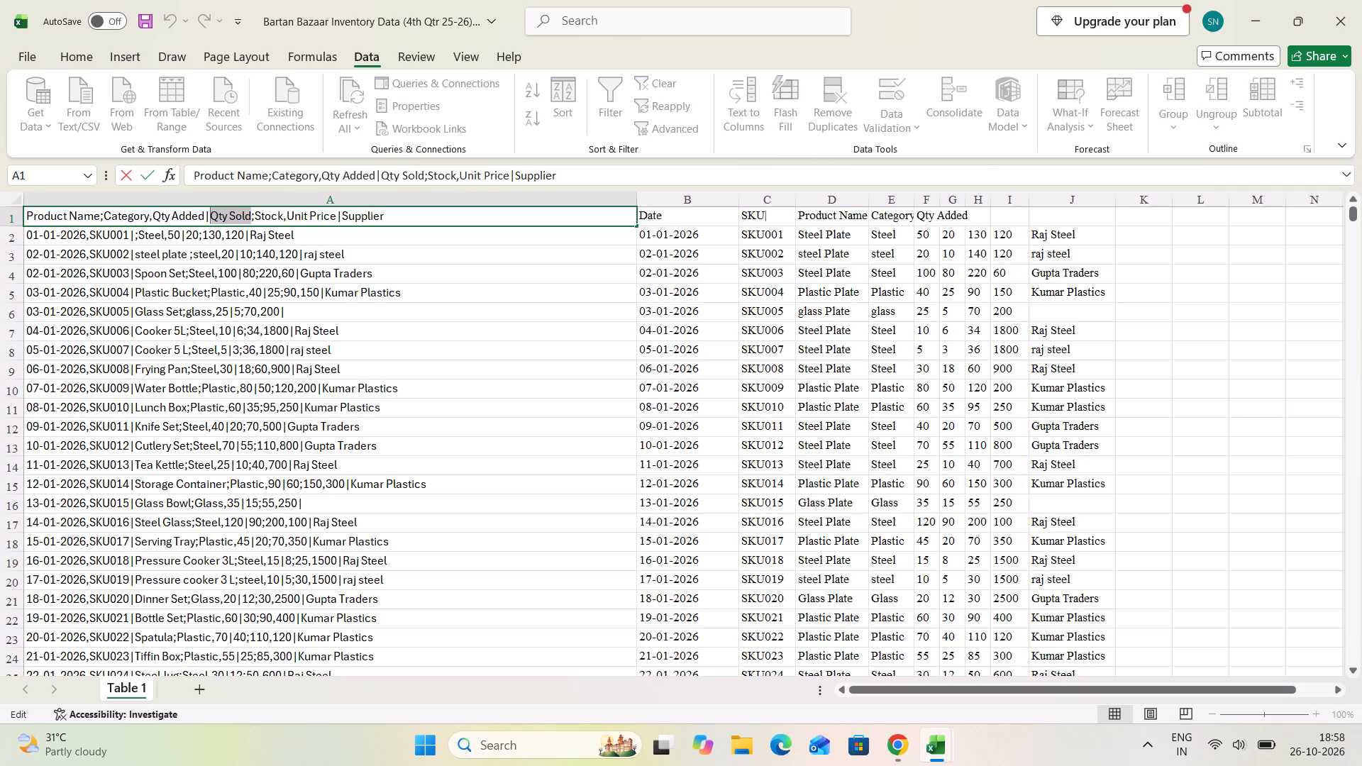
key("ctrl+x")
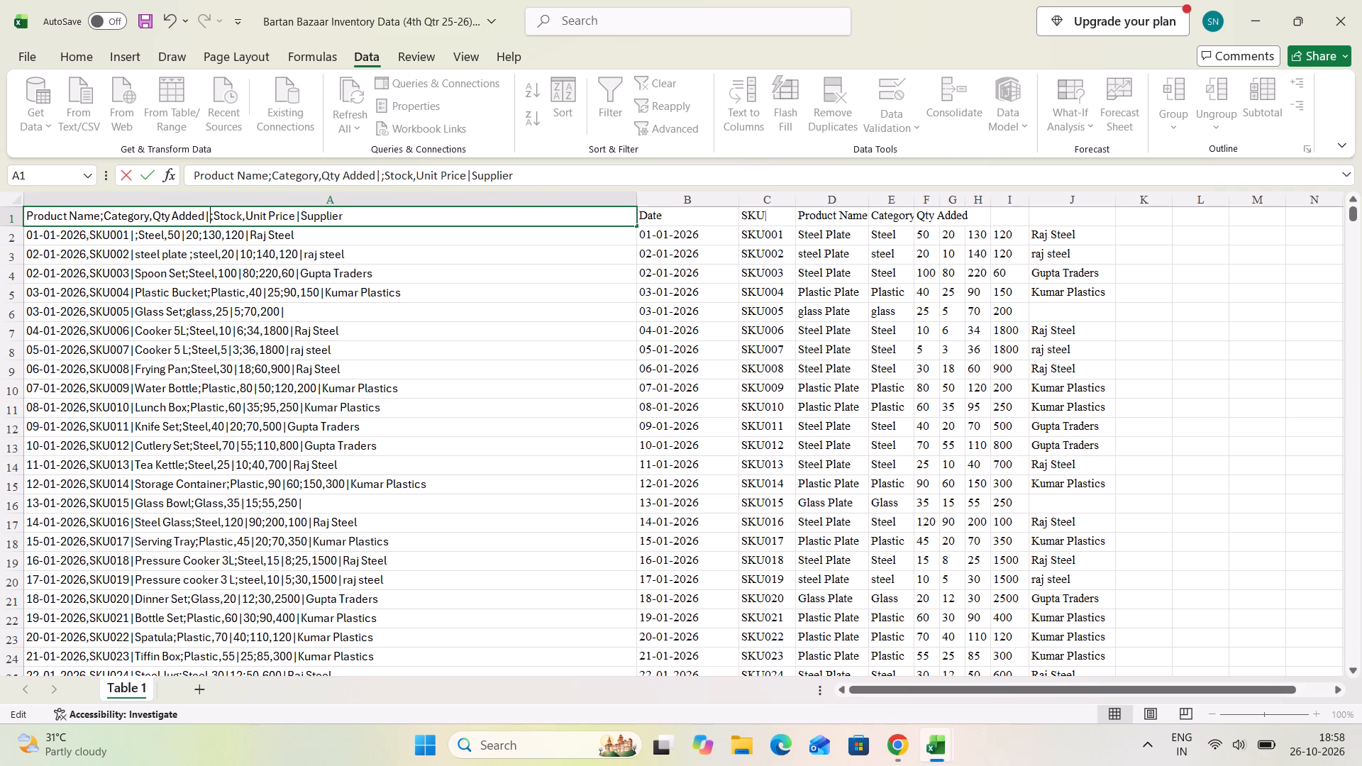
double_click(978, 216)
key("ctrl+v")
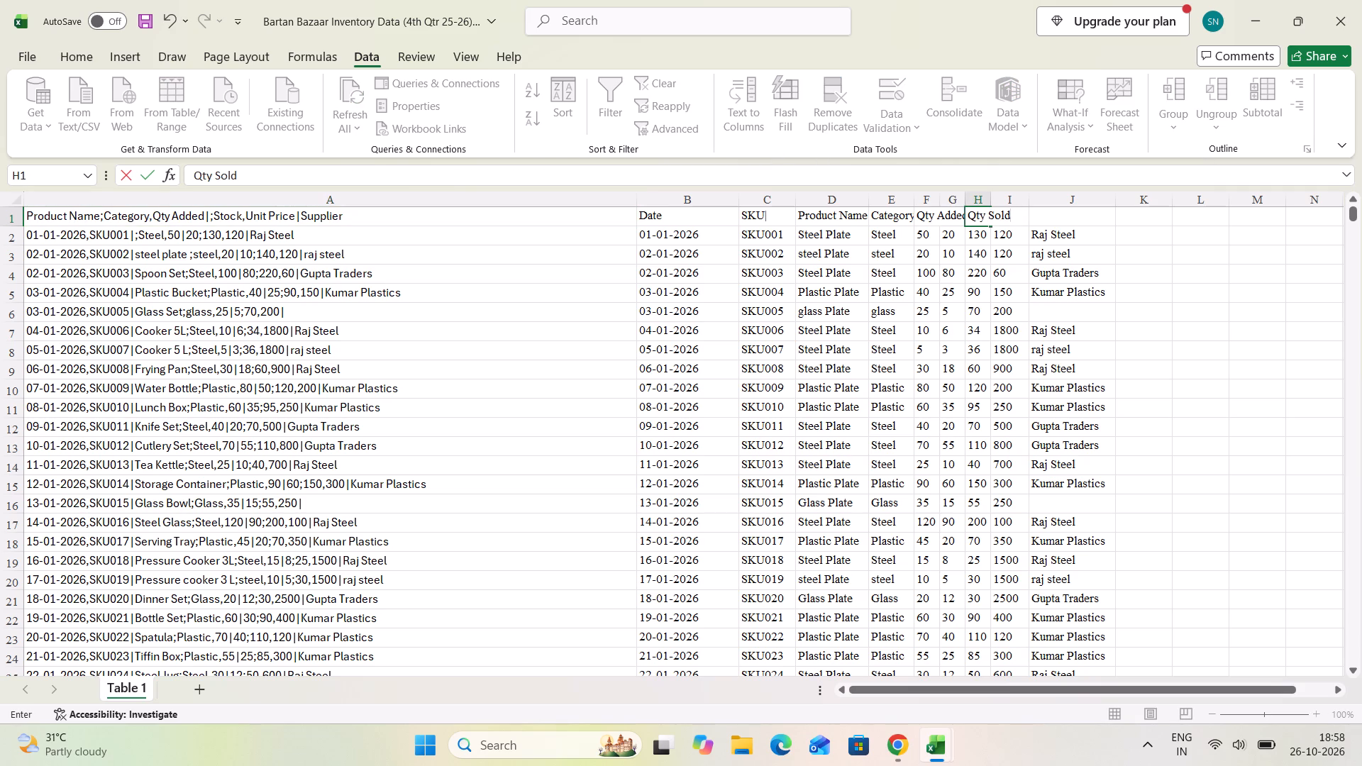
Copy the Stock heading text from the combined header text in A1.
double_click(209, 216)
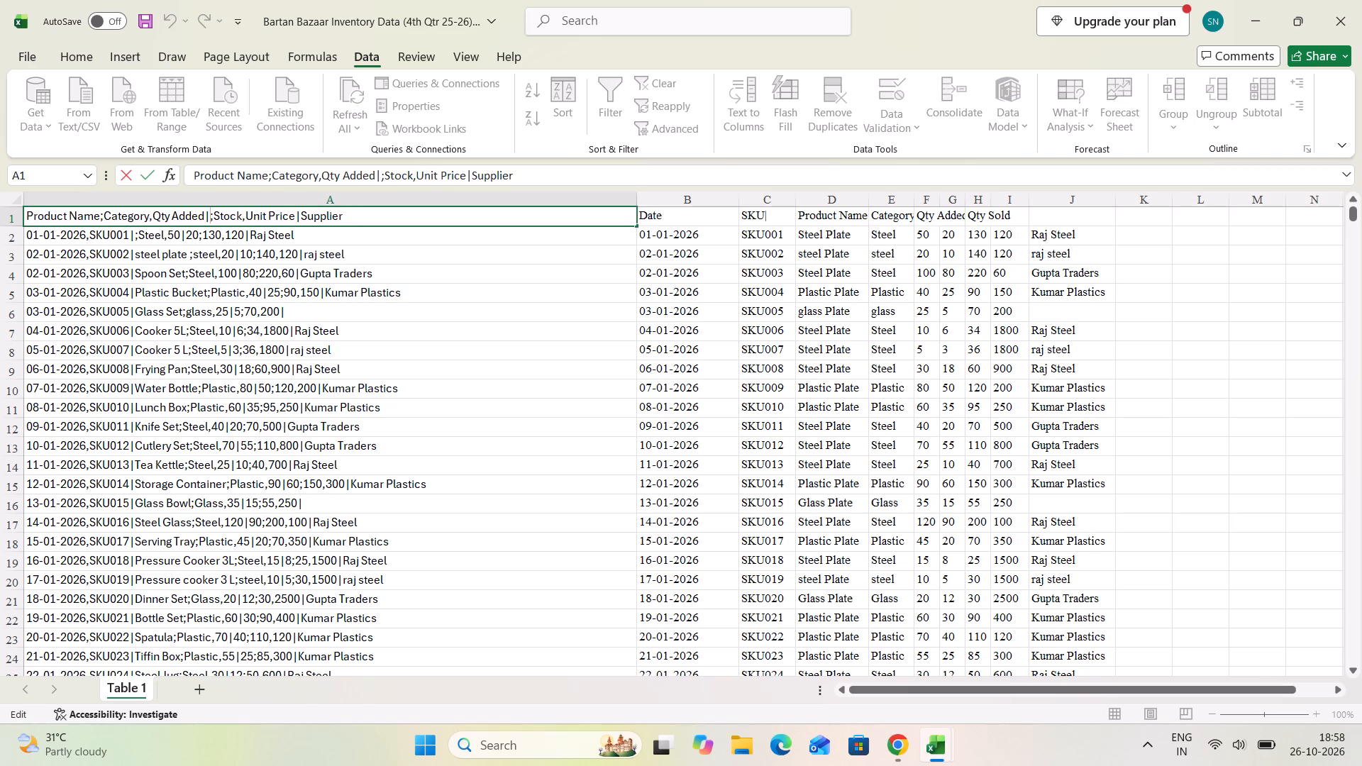
left_click_drag(242, 216, 212, 209)
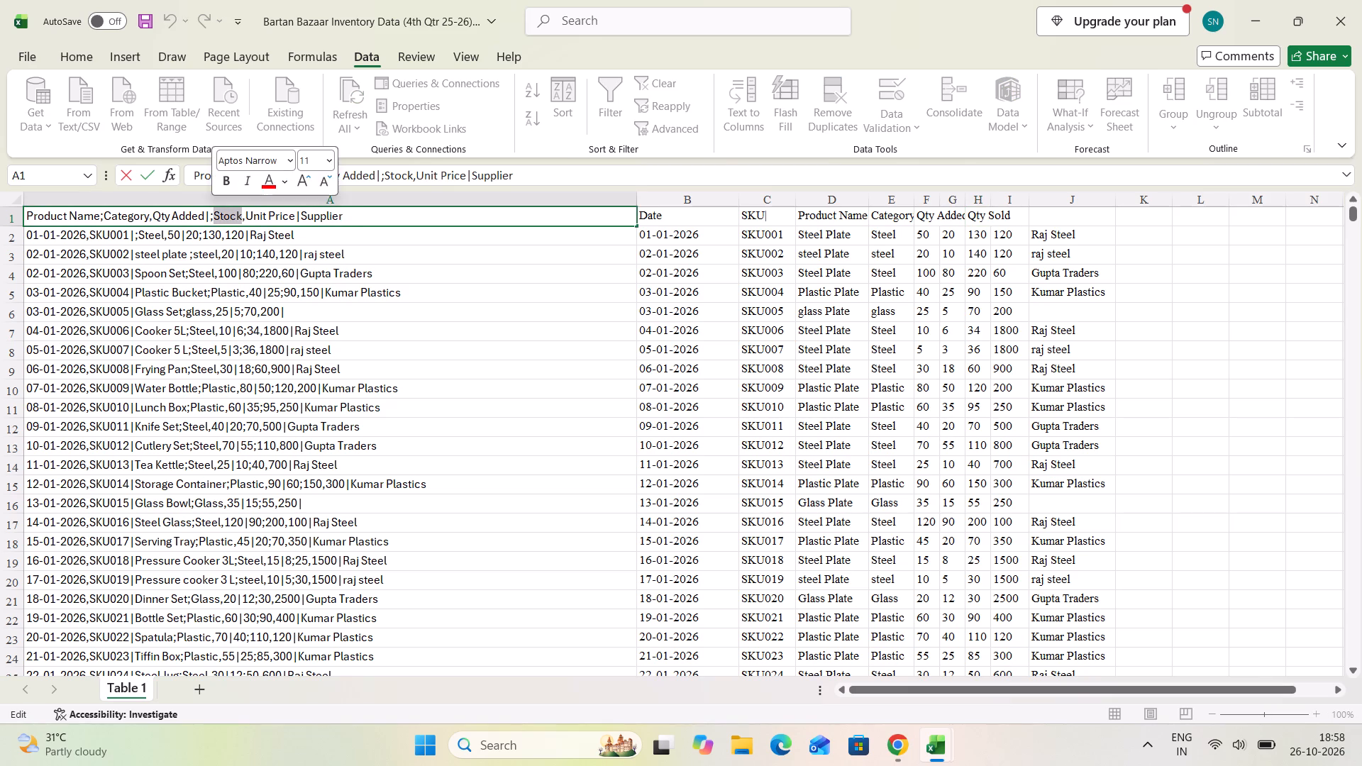
key("ctrl+c")
left_click(212, 209)
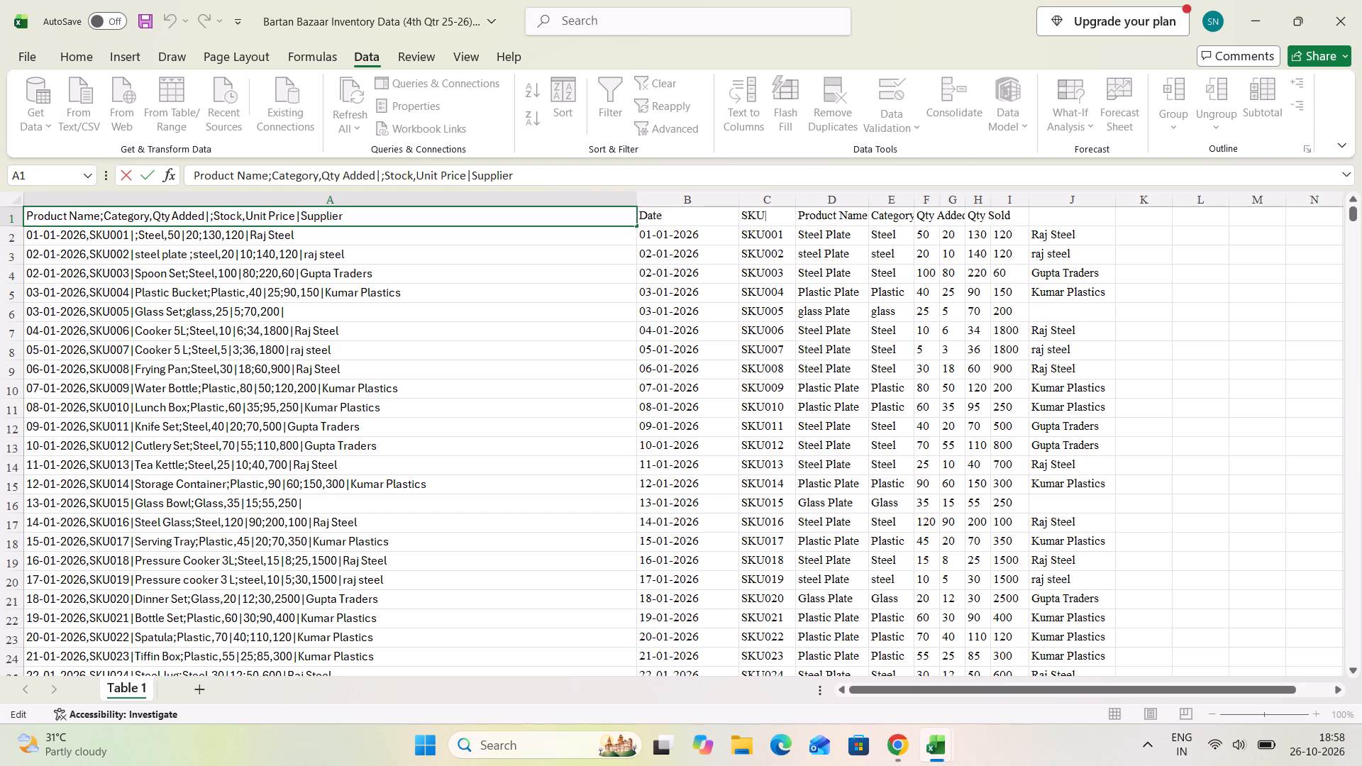
Auto-fit the widths of columns D, E, F, G and H to their contents.
left_click(868, 201)
left_click(868, 201)
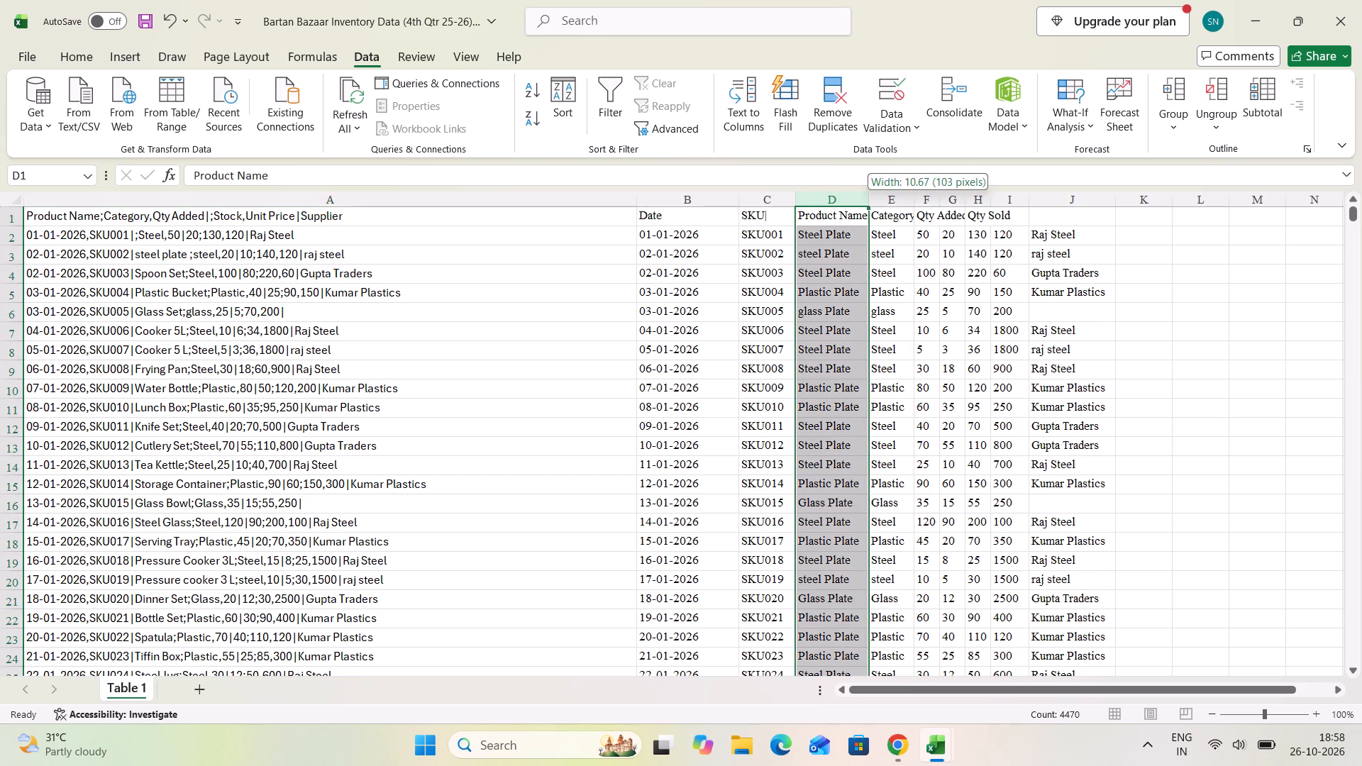
left_click_drag(868, 201, 920, 196)
double_click(920, 196)
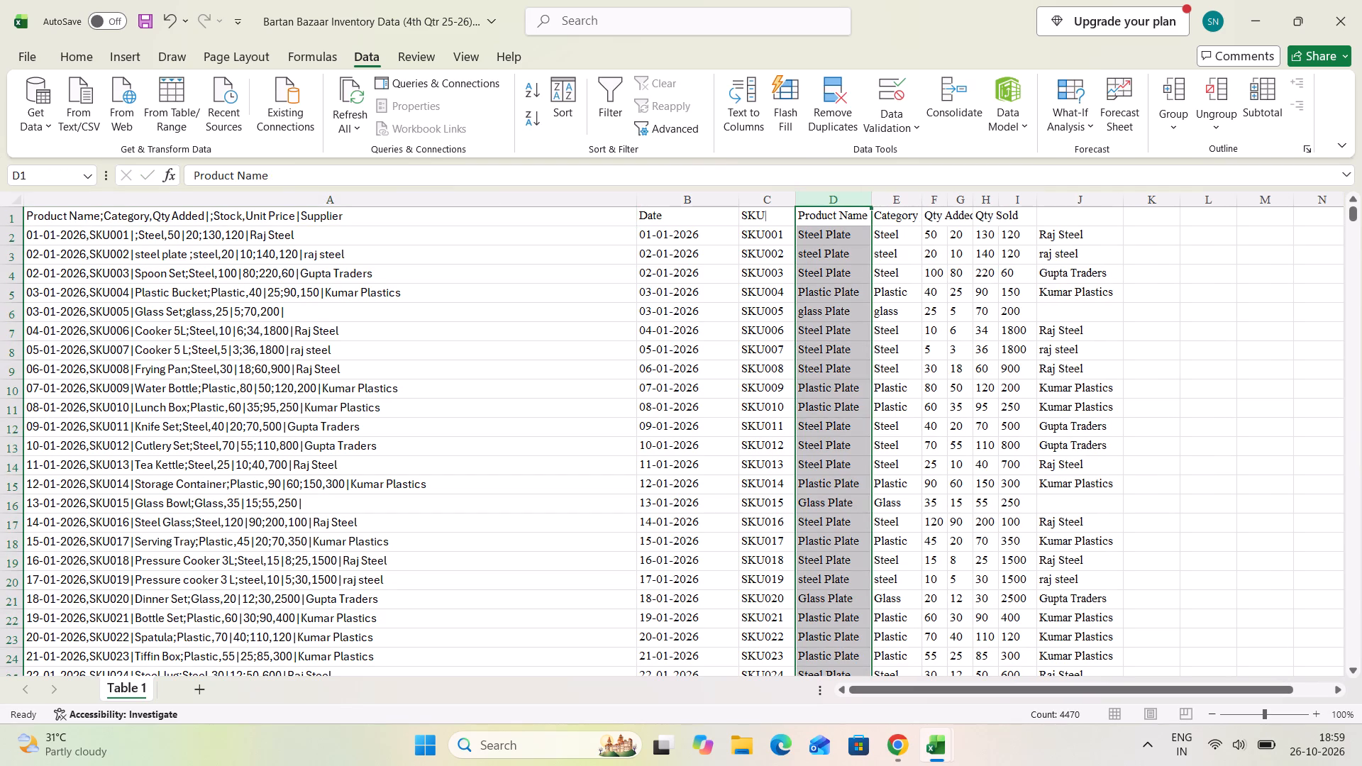
left_click(945, 199)
left_click_drag(945, 199, 1012, 199)
double_click(1012, 199)
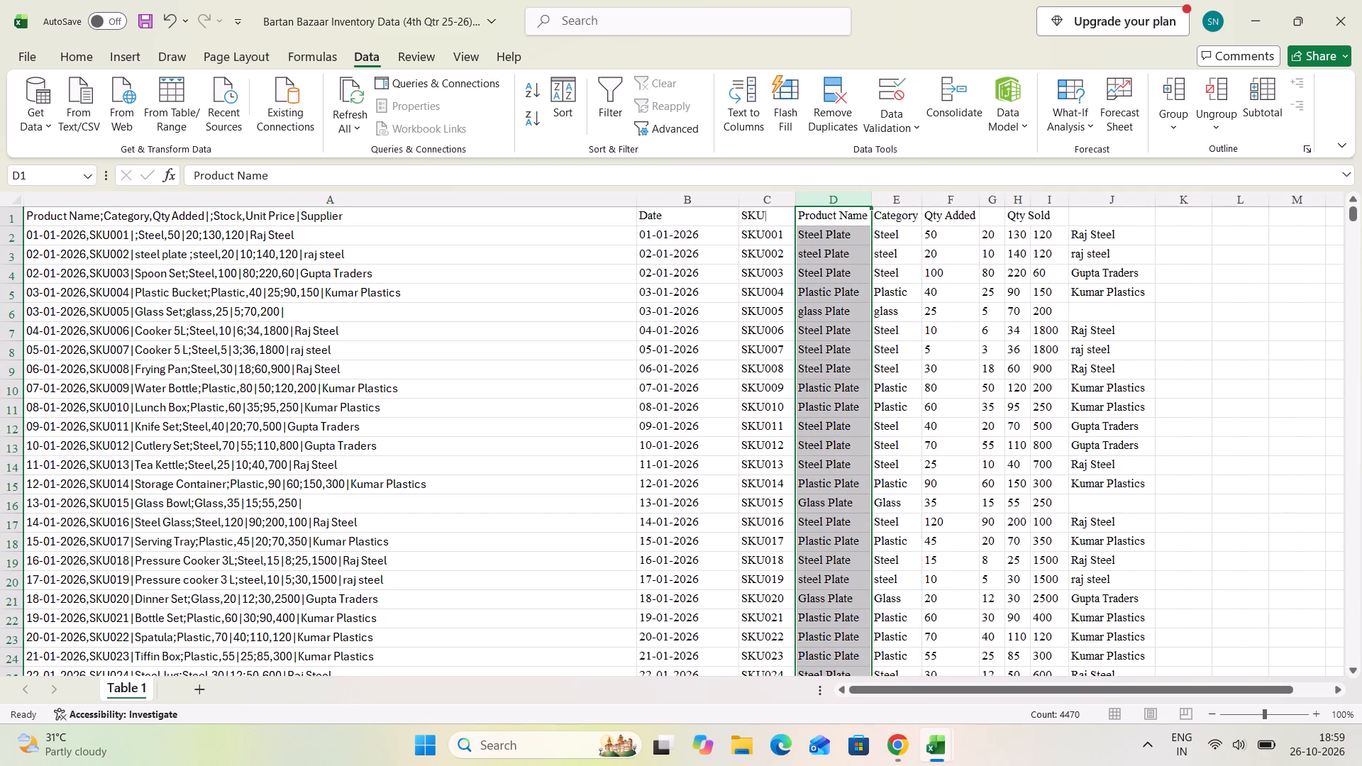
double_click(1001, 196)
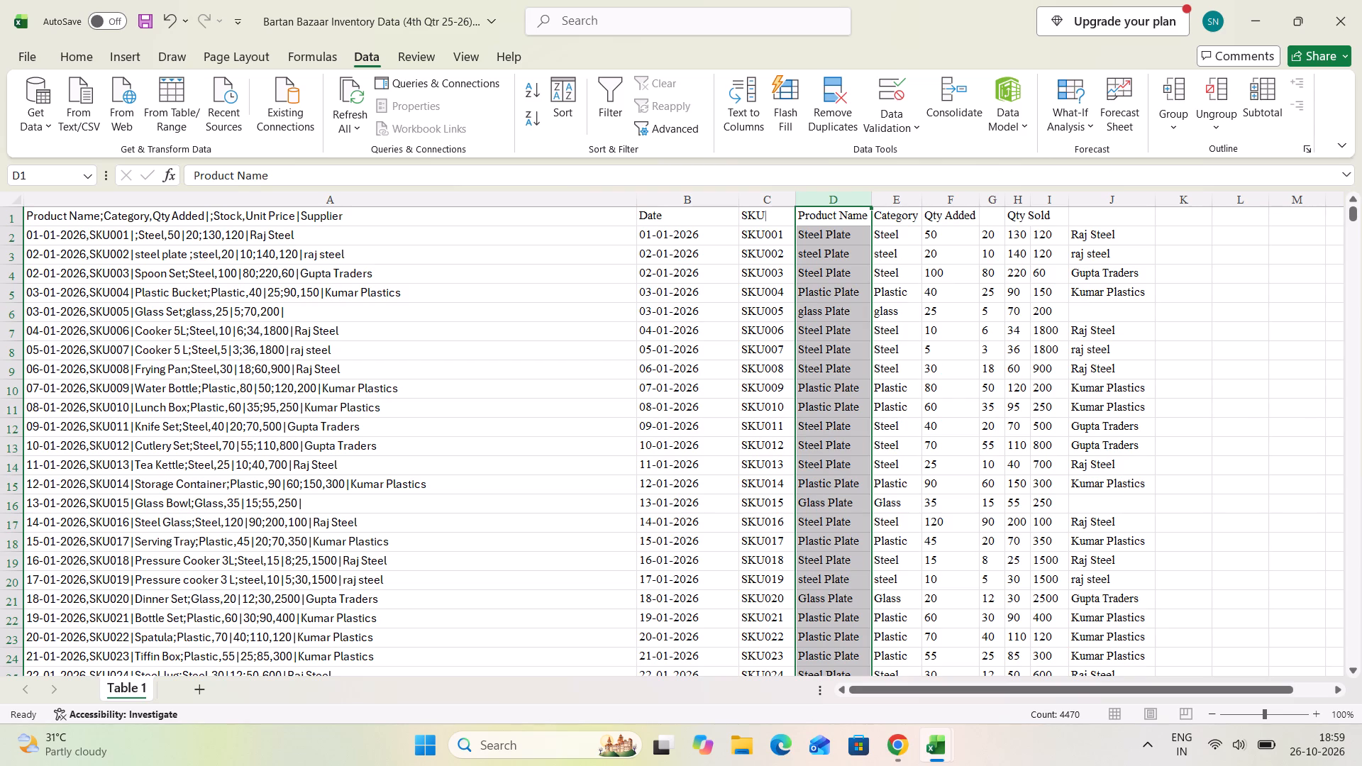
double_click(1004, 198)
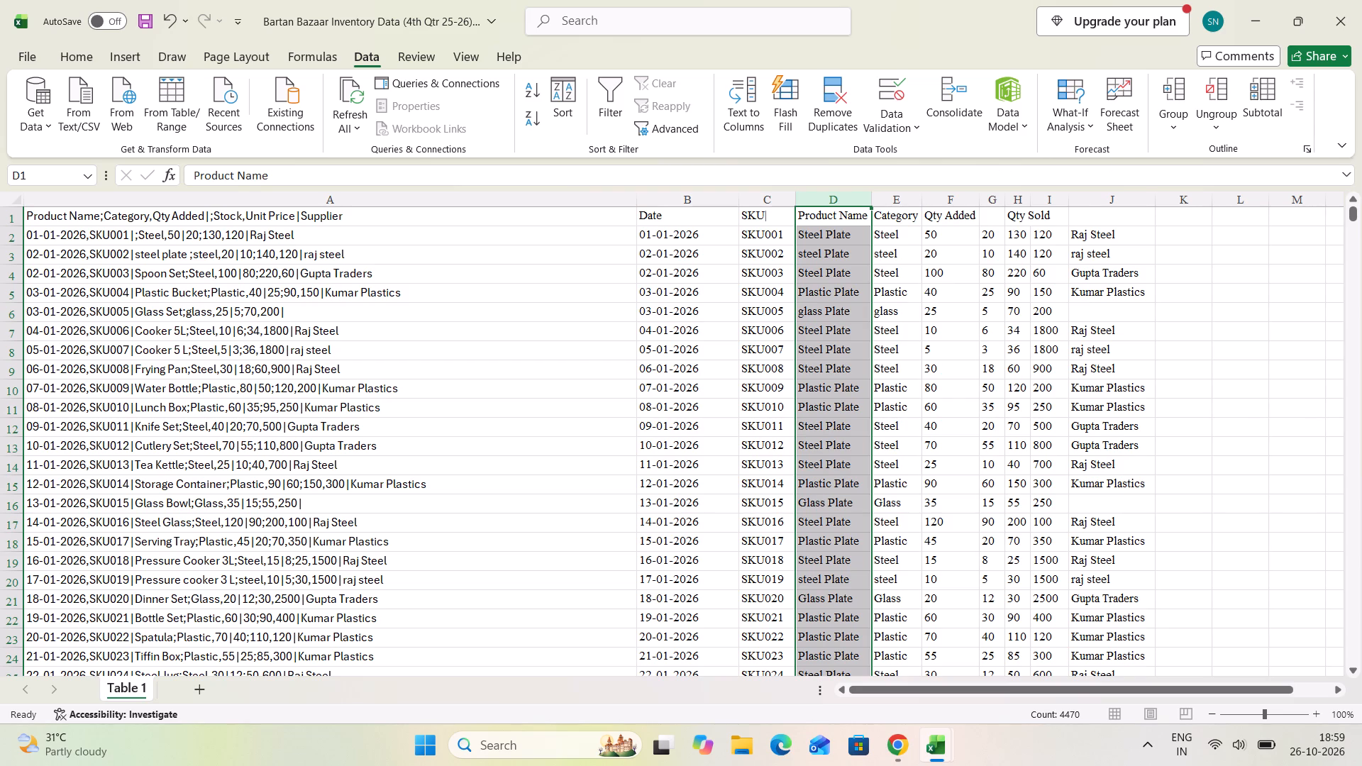
double_click(1034, 198)
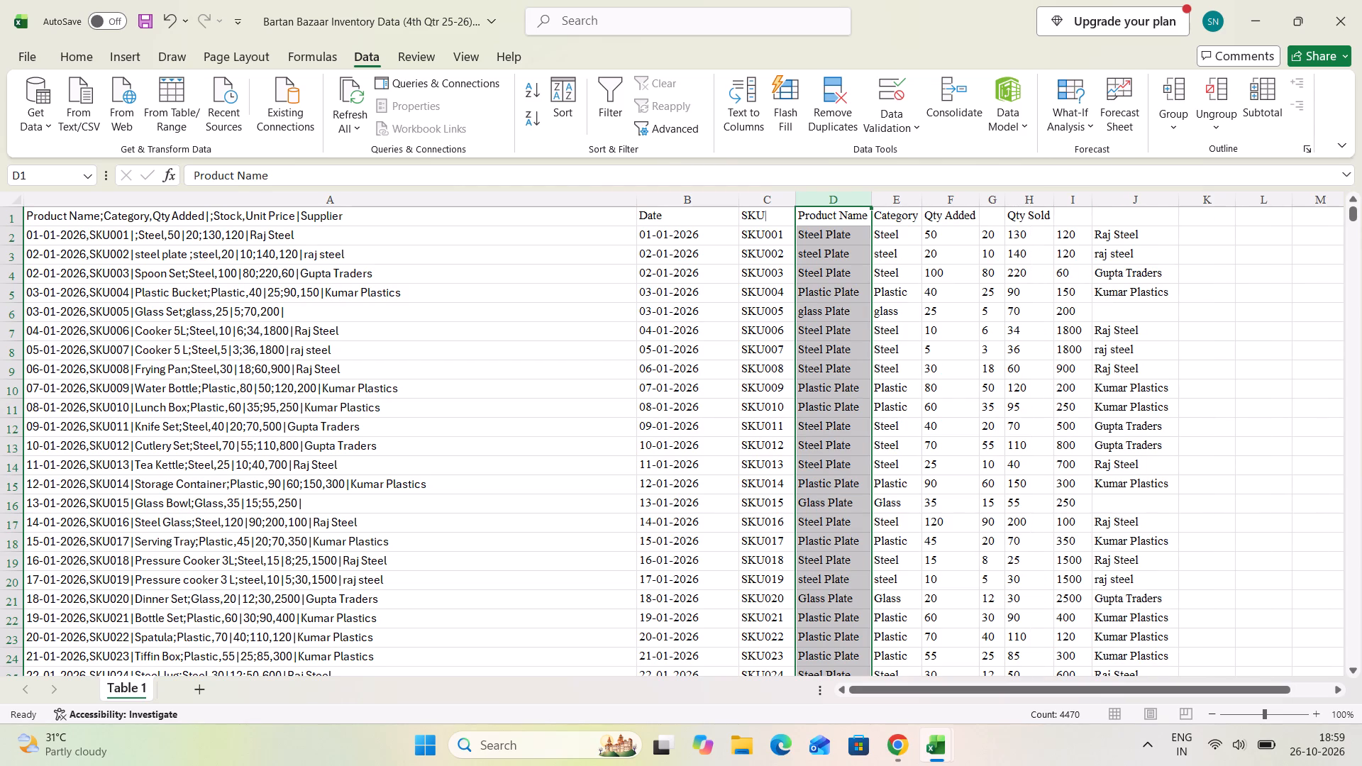
Paste the copied Stock heading into the empty header cell G1.
double_click(987, 220)
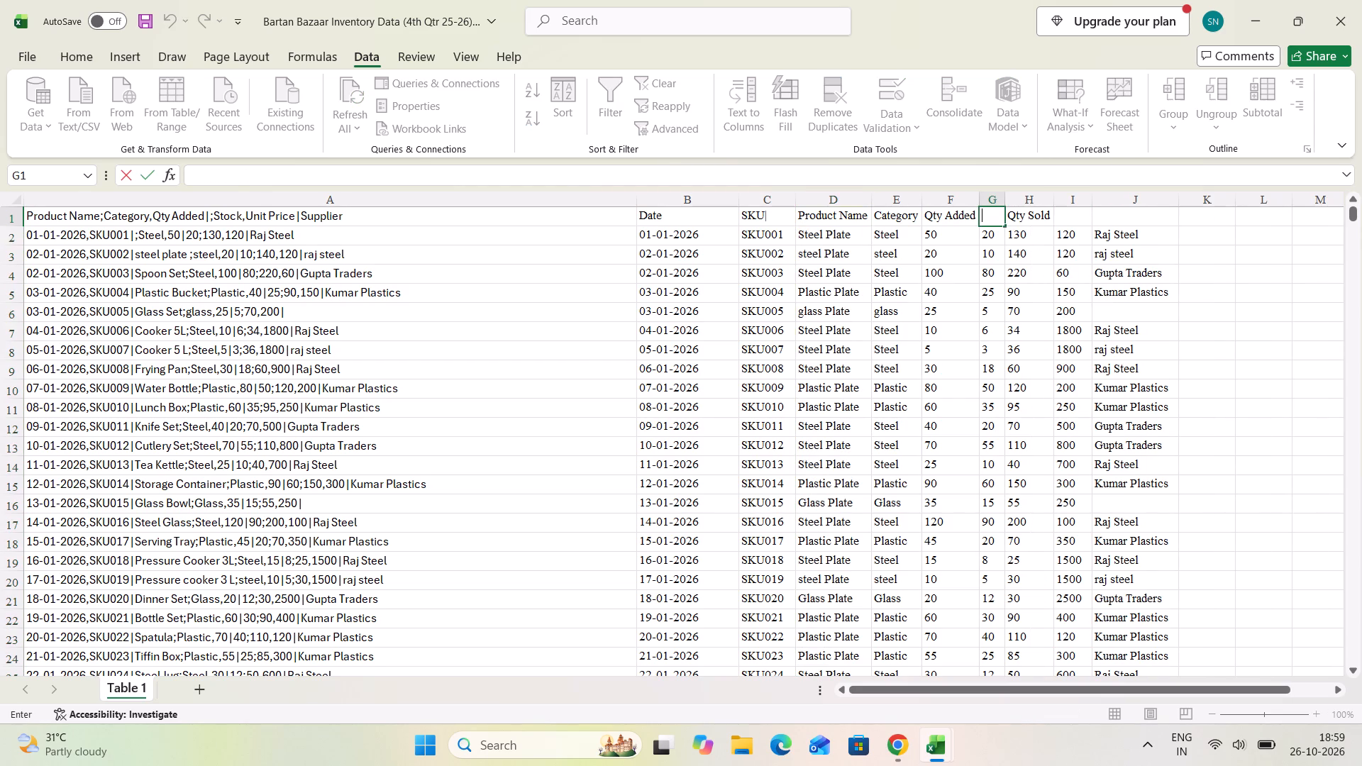
key("ctrl+v")
key("BackSpace")
key("BackSpace")
key("BackSpace")
key("BackSpace")
key("BackSpace")
key("BackSpace")
key("BackSpace")
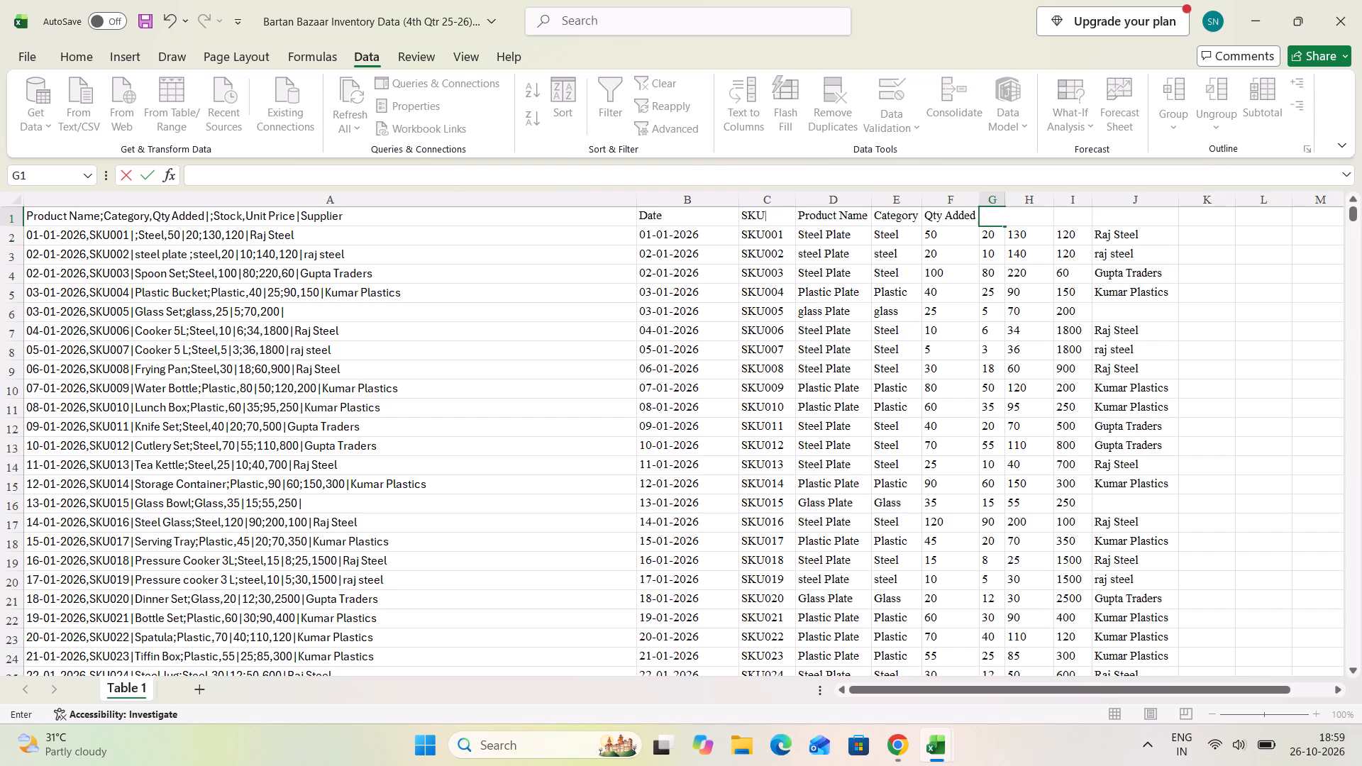
key("ctrl+v")
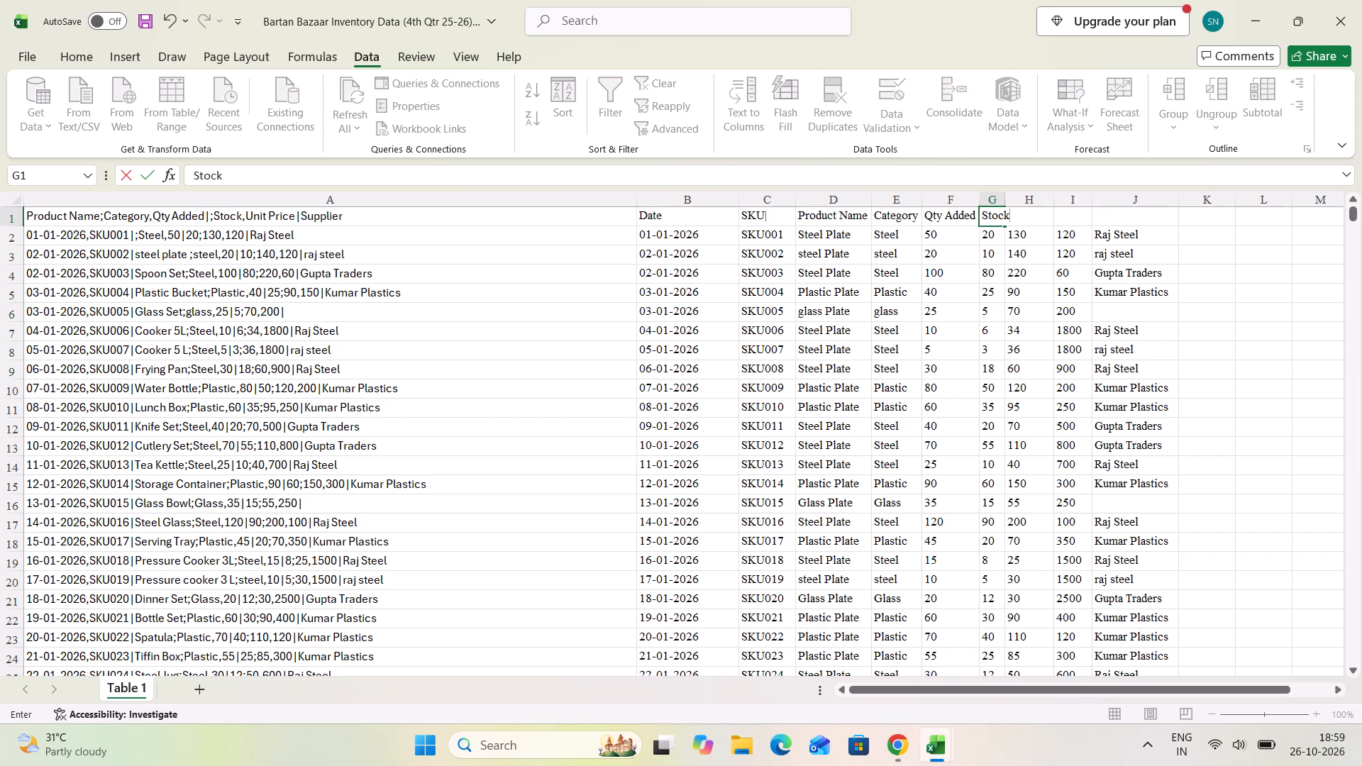
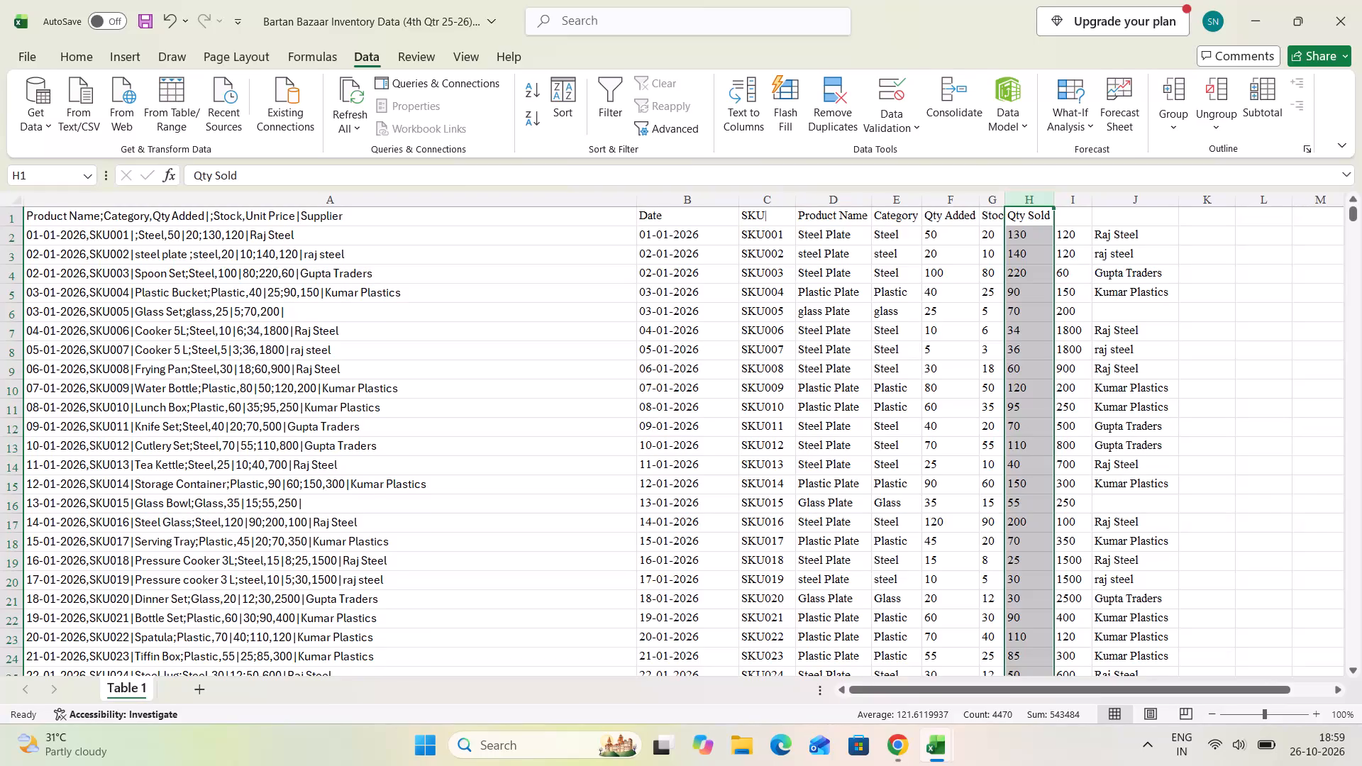
Copy the Supplier heading from the combined header text in A1 into the empty header cell J1.
left_click(1058, 199)
double_click(434, 218)
left_click_drag(372, 216, 301, 220)
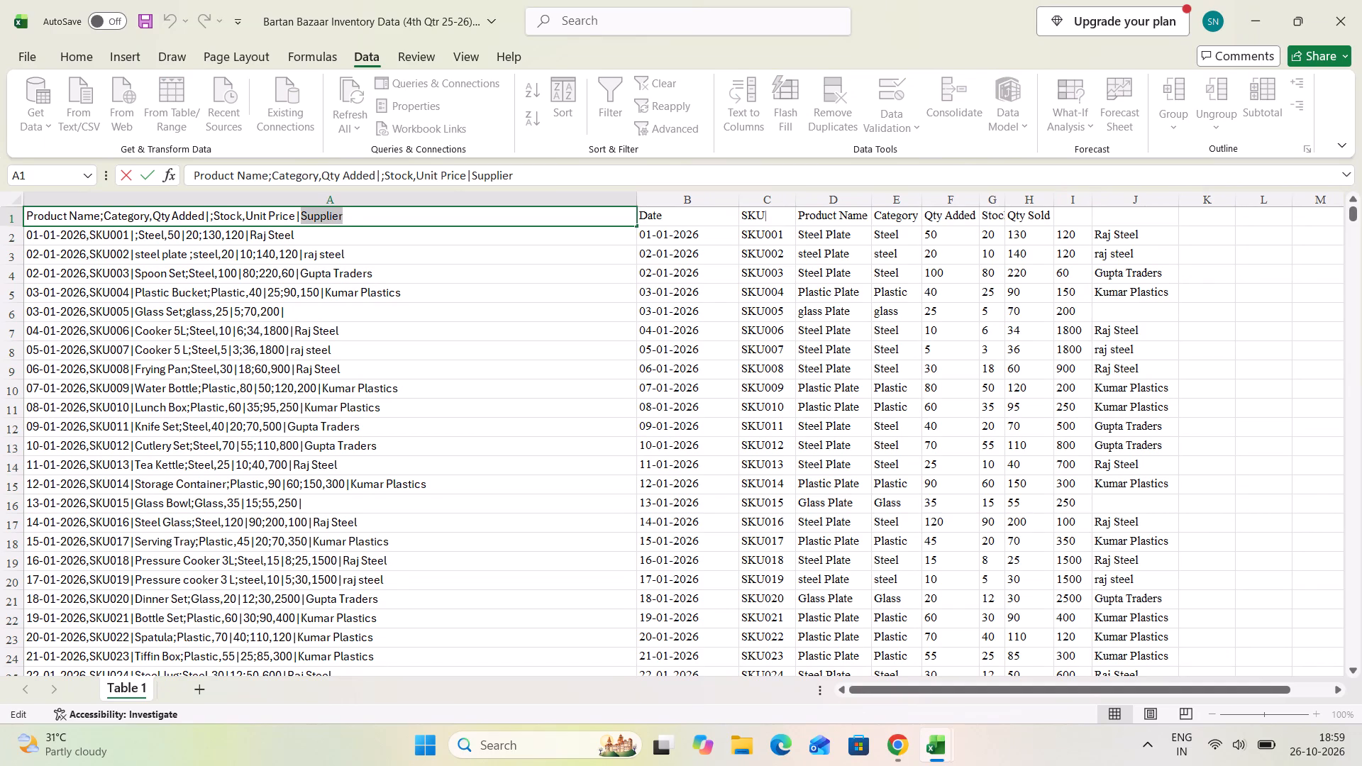
left_click_drag(301, 220, 301, 219)
key("ctrl+c")
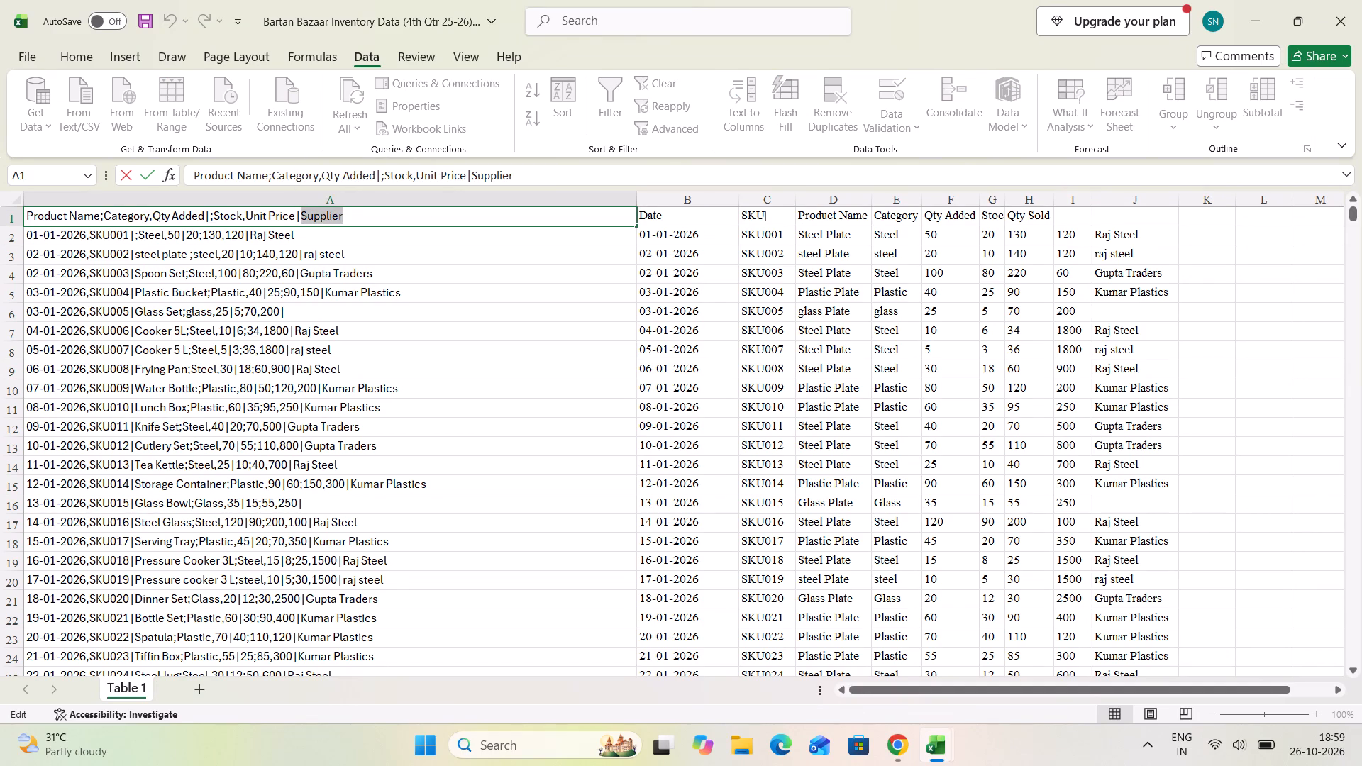
left_click(301, 219)
double_click(1110, 217)
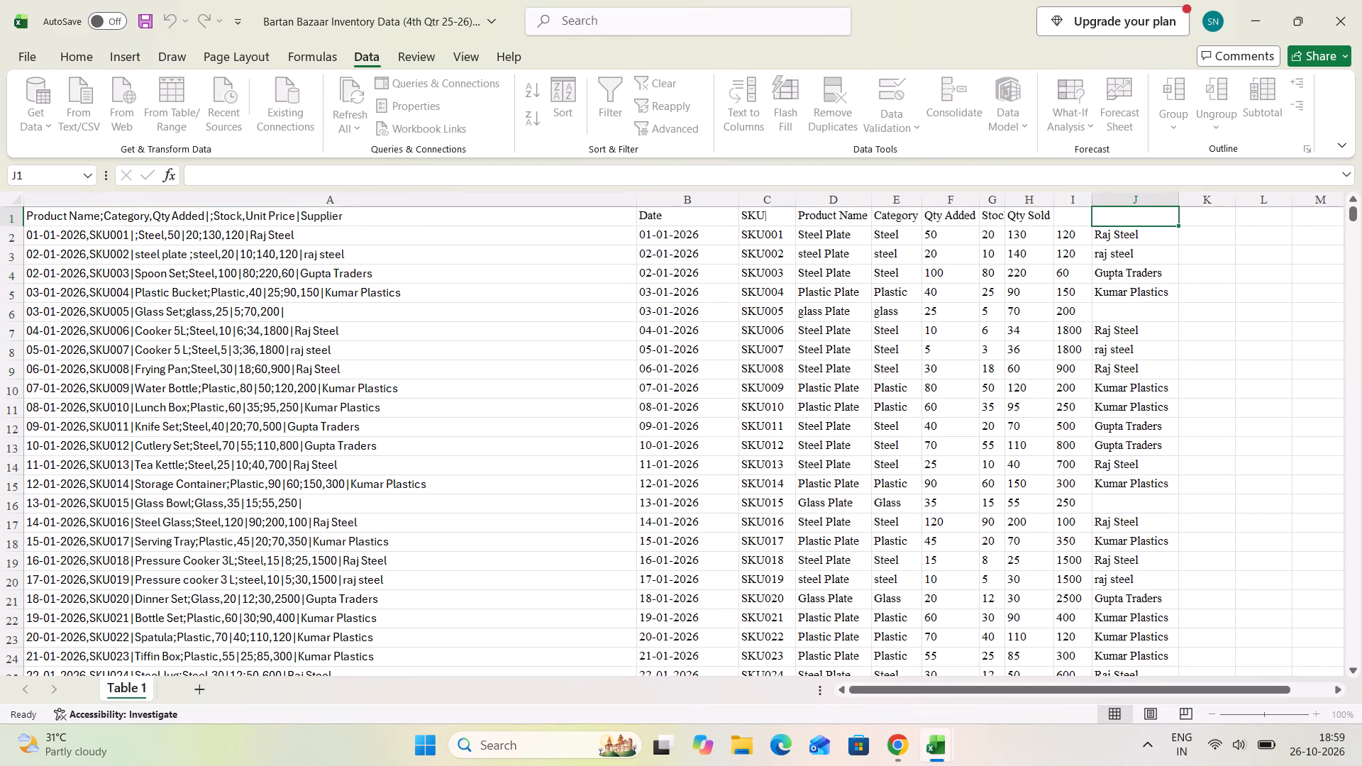
key("ctrl+v")
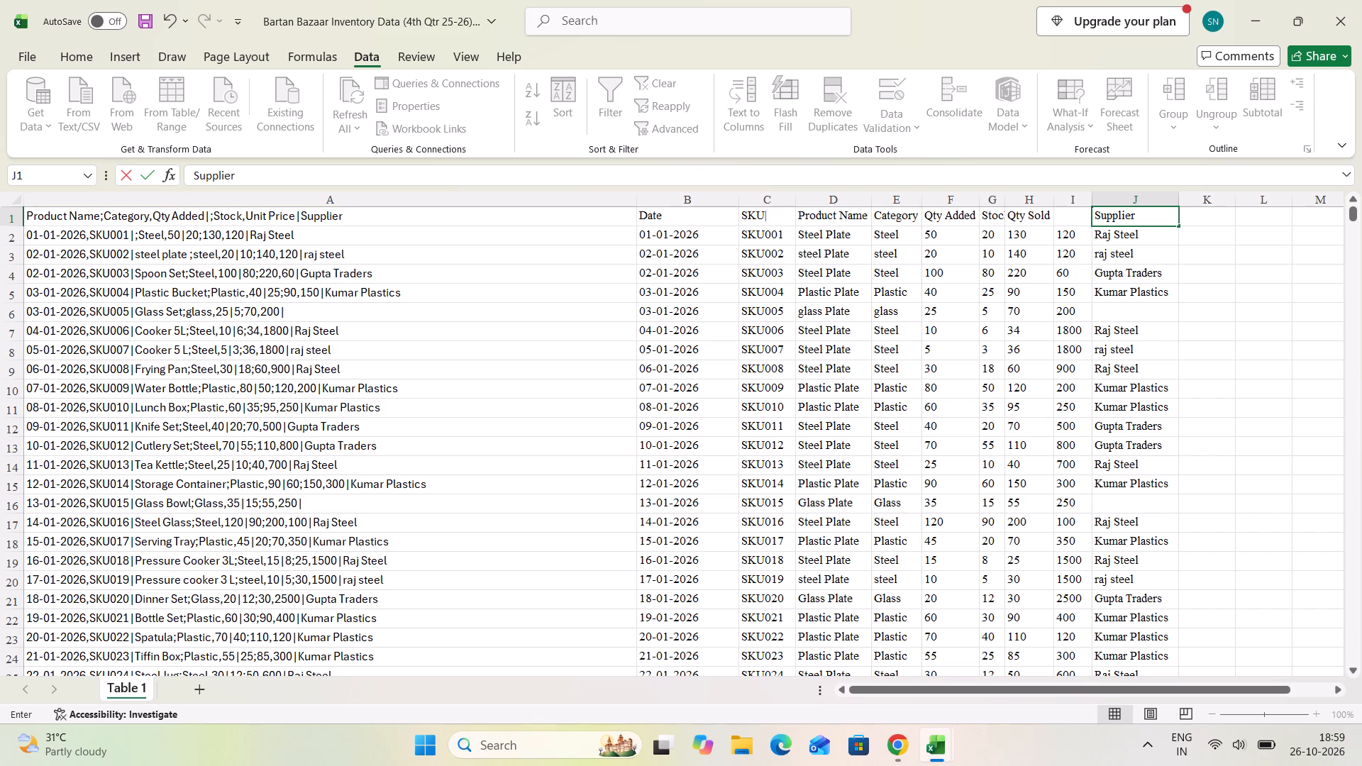
Move the Unit Price heading from the combined header text in A1 to I1, leaving its separators in A1.
left_click(288, 219)
left_click_drag(288, 219, 292, 216)
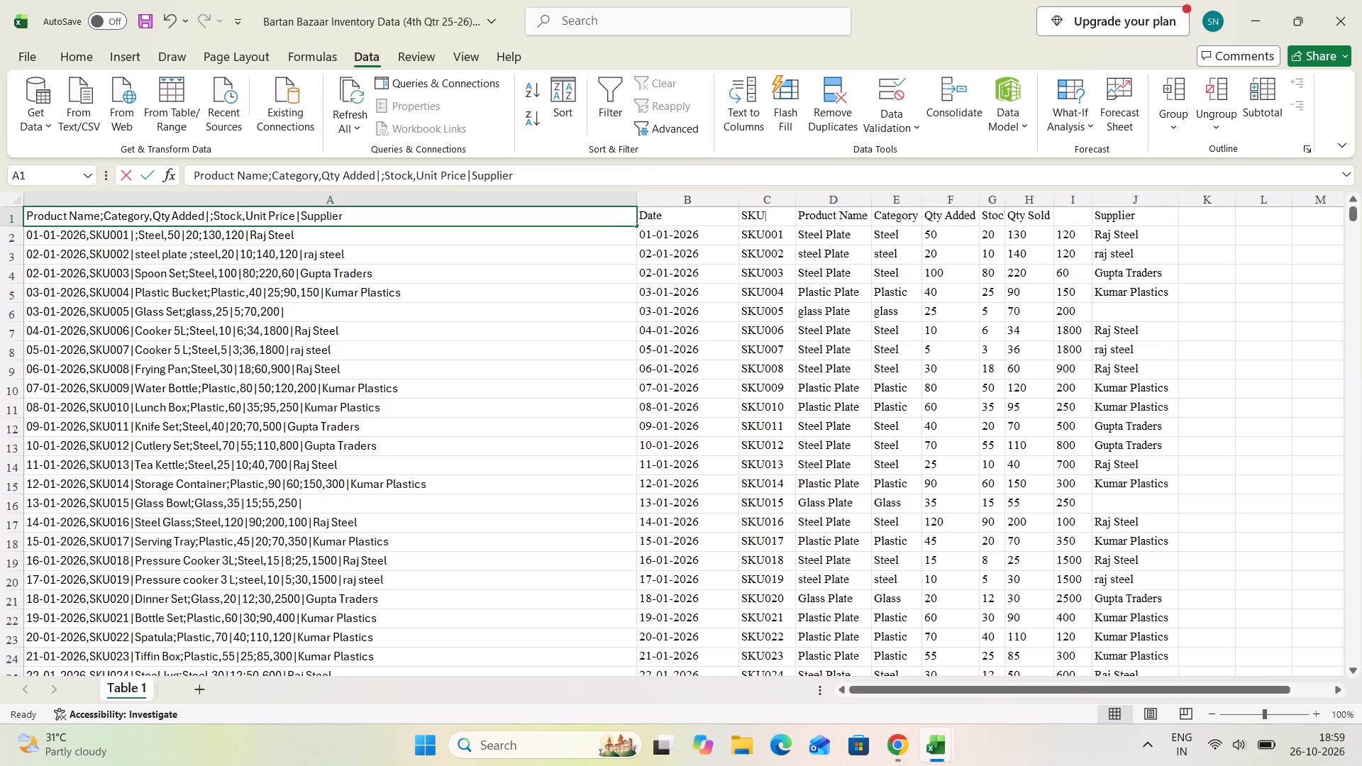
left_click_drag(292, 216, 294, 216)
left_click_drag(294, 216, 246, 213)
key("ctrl+x")
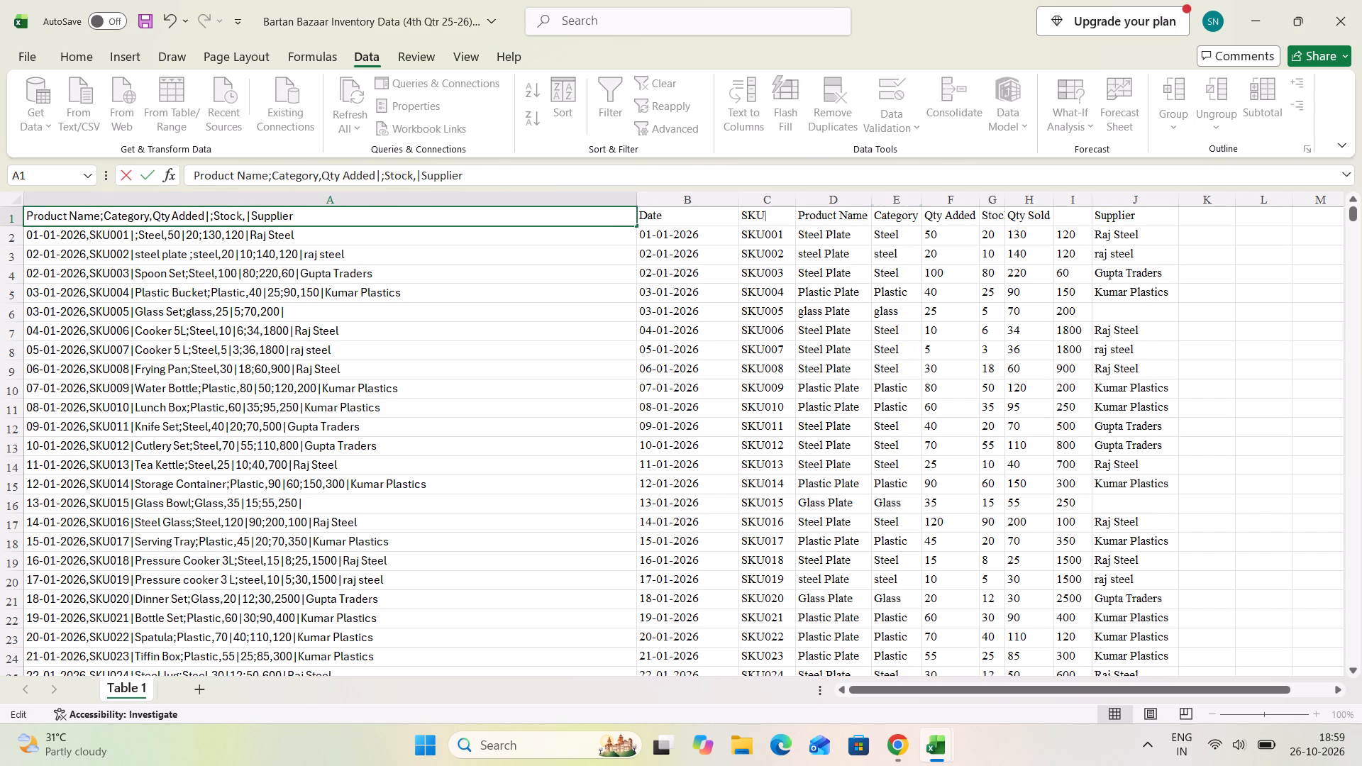
double_click(1062, 218)
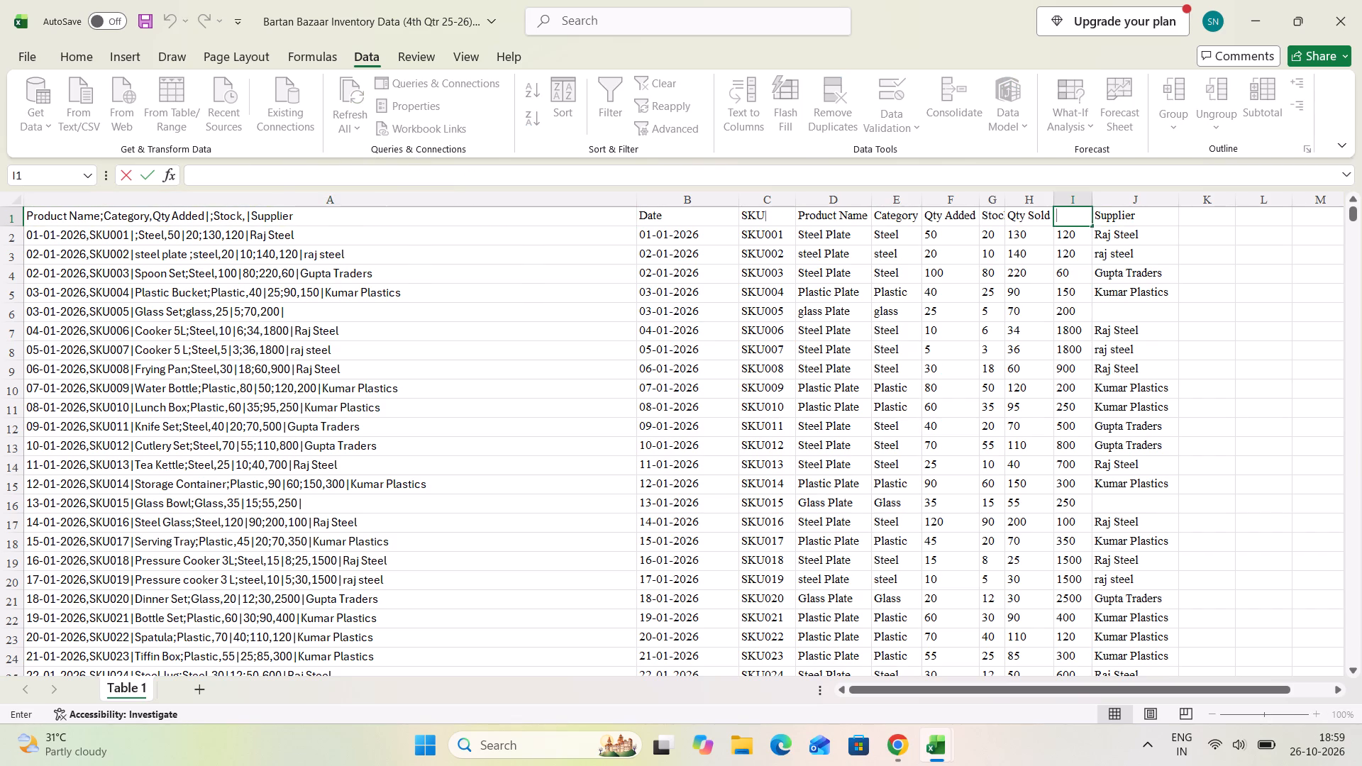
key("ctrl+v")
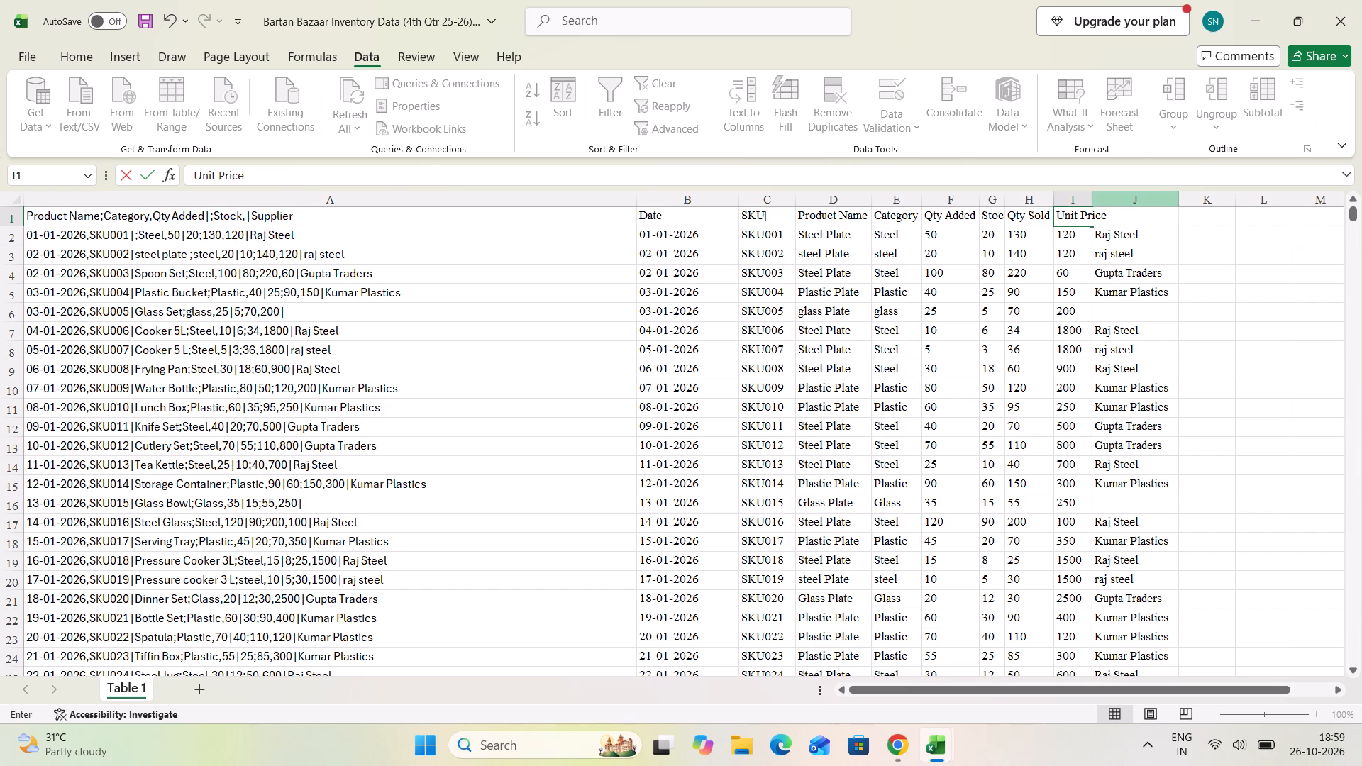
Auto-fit the widths of columns J and I to their contents.
double_click(1178, 201)
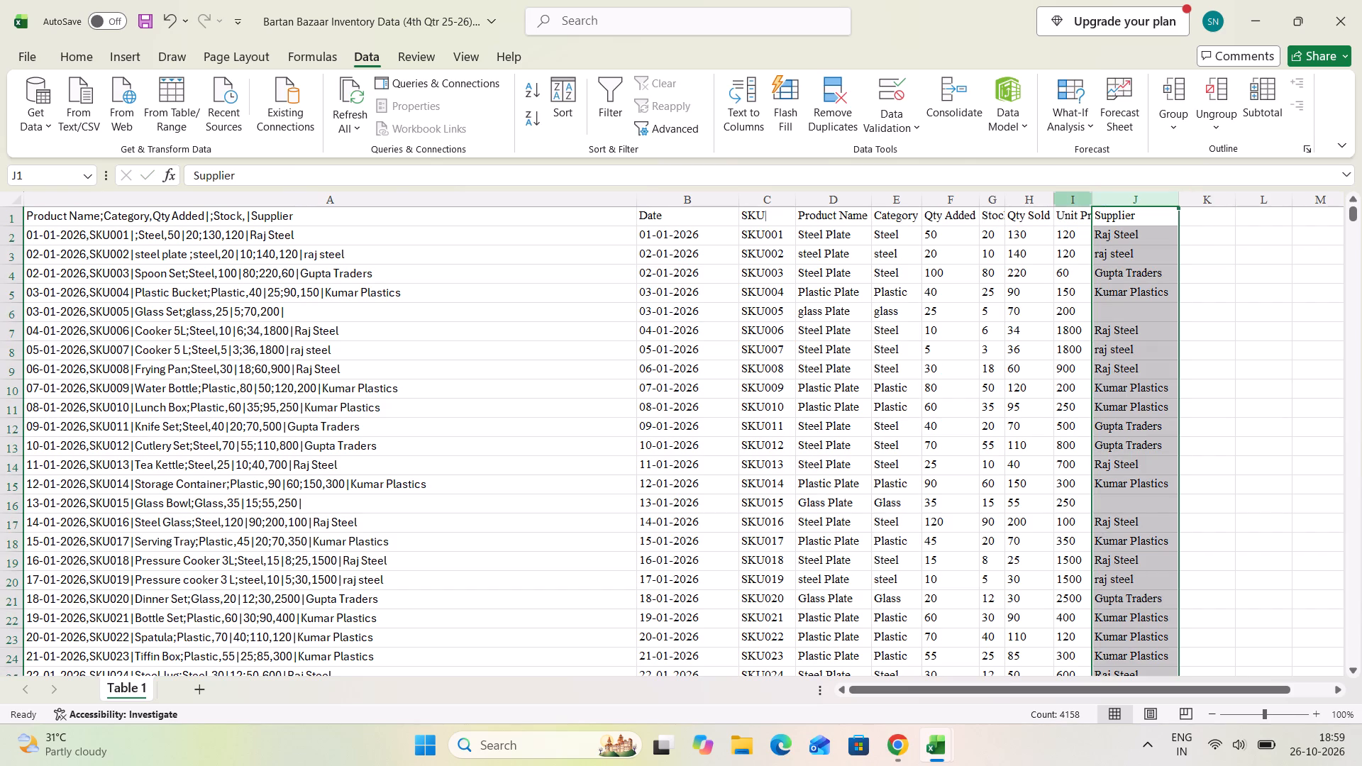
double_click(1094, 199)
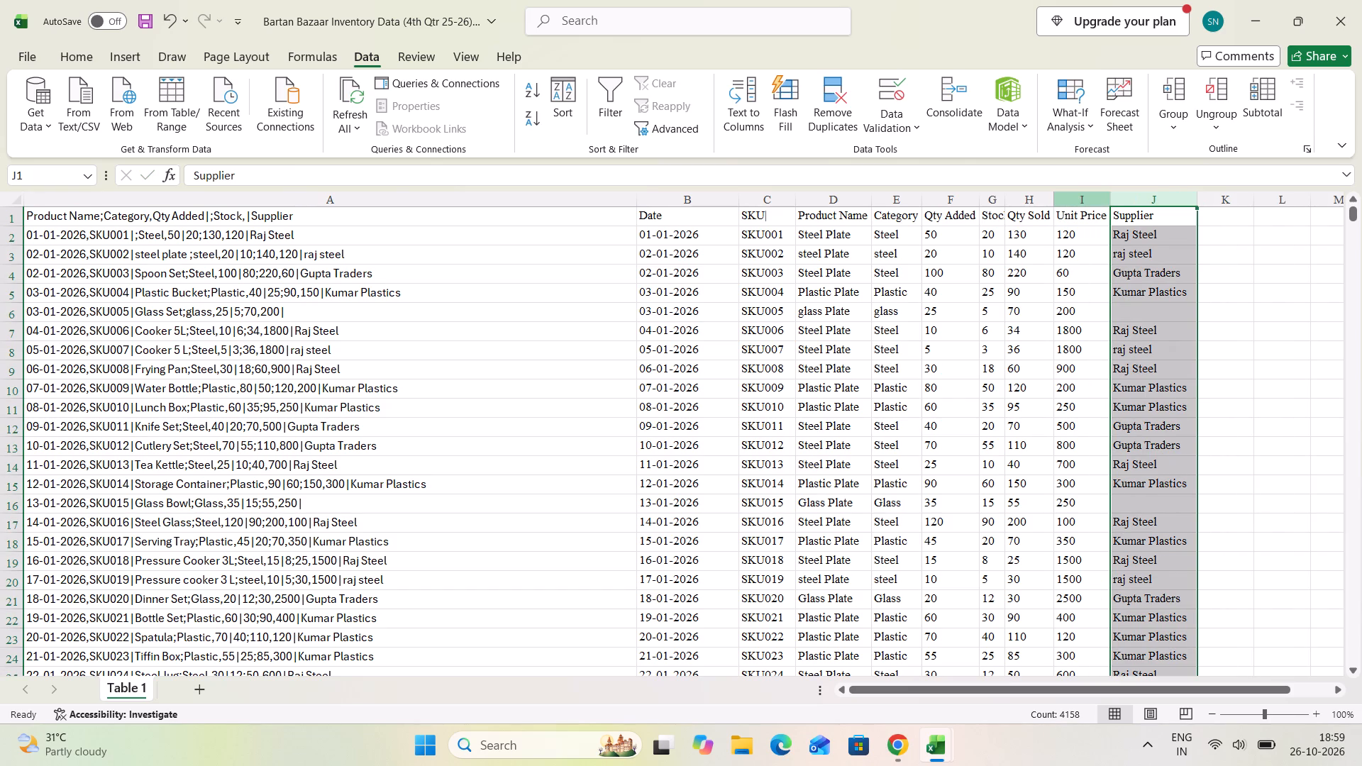
Cut the Stock heading and the semicolon before it out of the combined header text in A1.
double_click(212, 221)
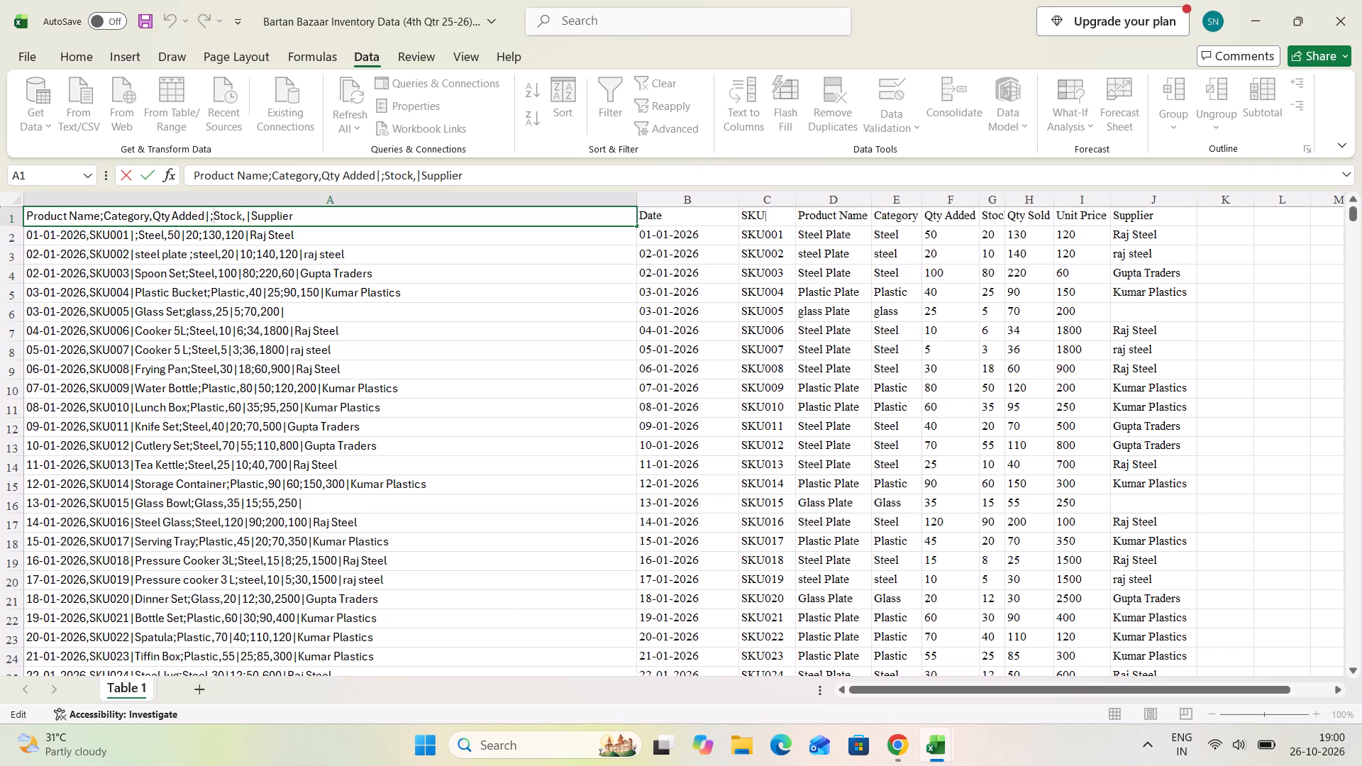
left_click_drag(239, 215, 212, 218)
left_click(212, 218)
left_click_drag(211, 218, 256, 218)
left_click_drag(256, 218, 241, 216)
key("ctrl+x")
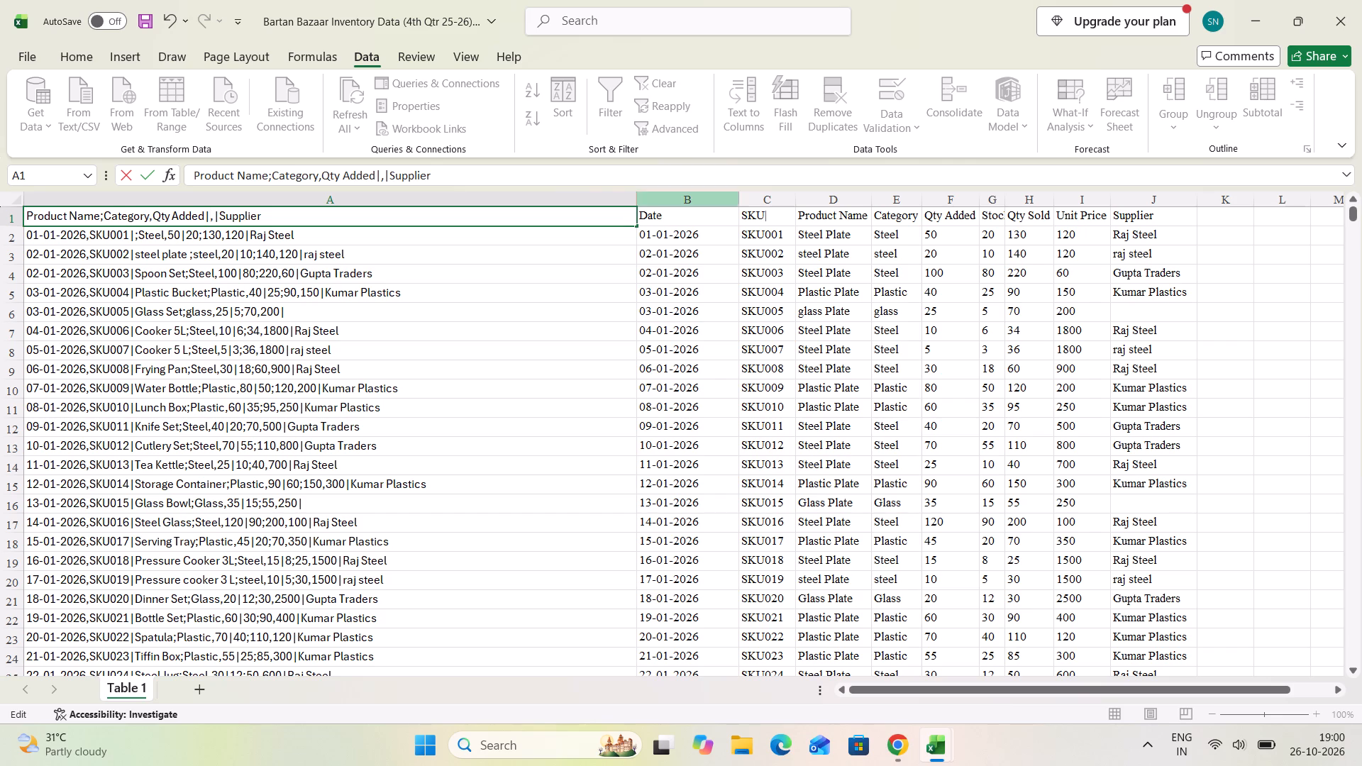
Select the header cells B1:J1 and auto-fit the widths of columns I, H and G.
left_click_drag(648, 214, 1015, 192)
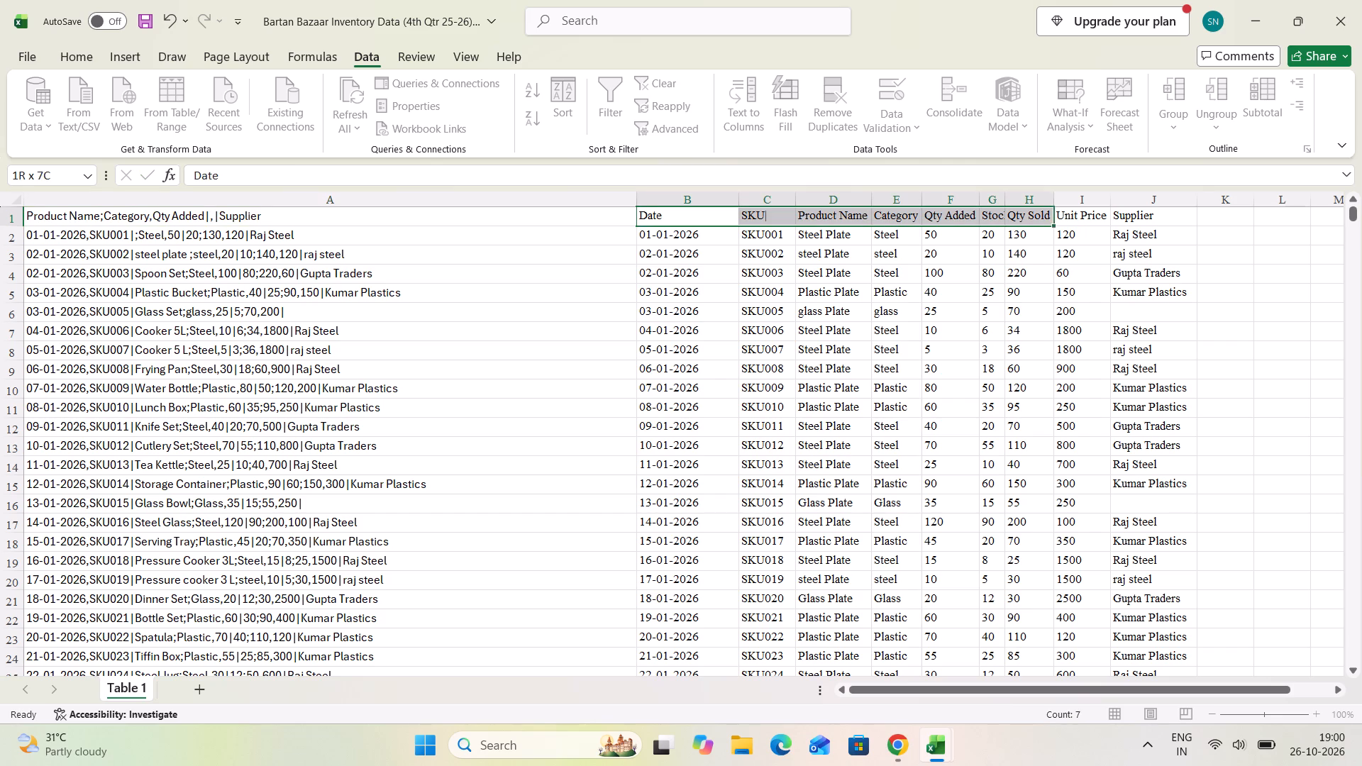
left_click_drag(1015, 192, 1138, 213)
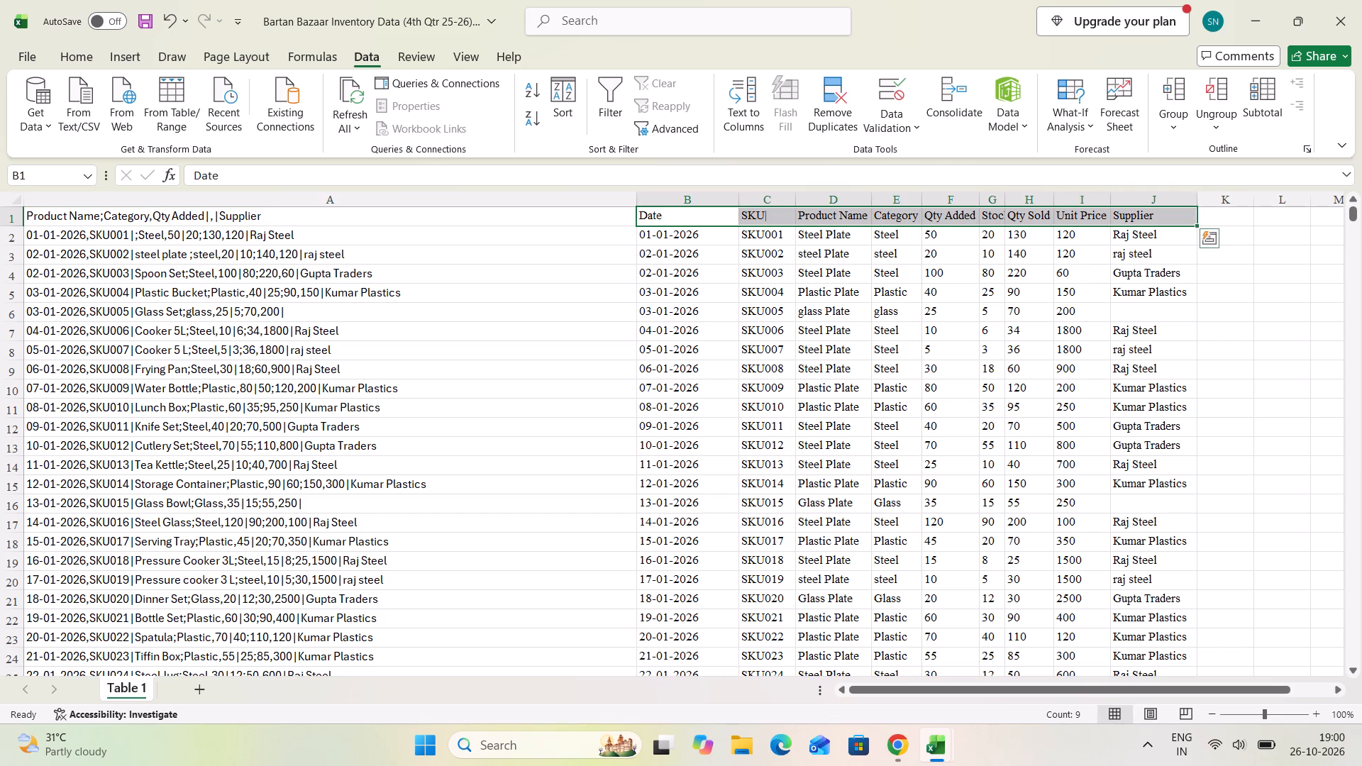
double_click(1113, 199)
double_click(1049, 197)
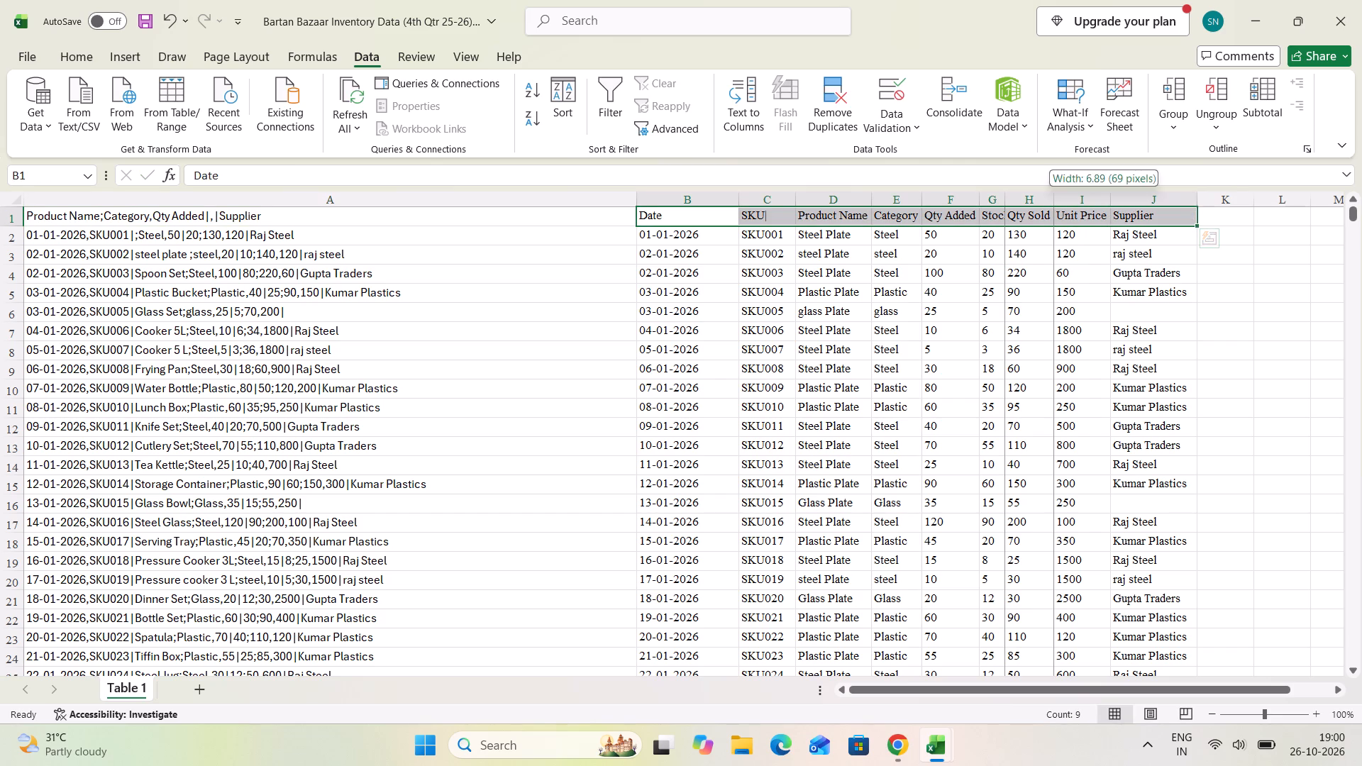
double_click(1004, 200)
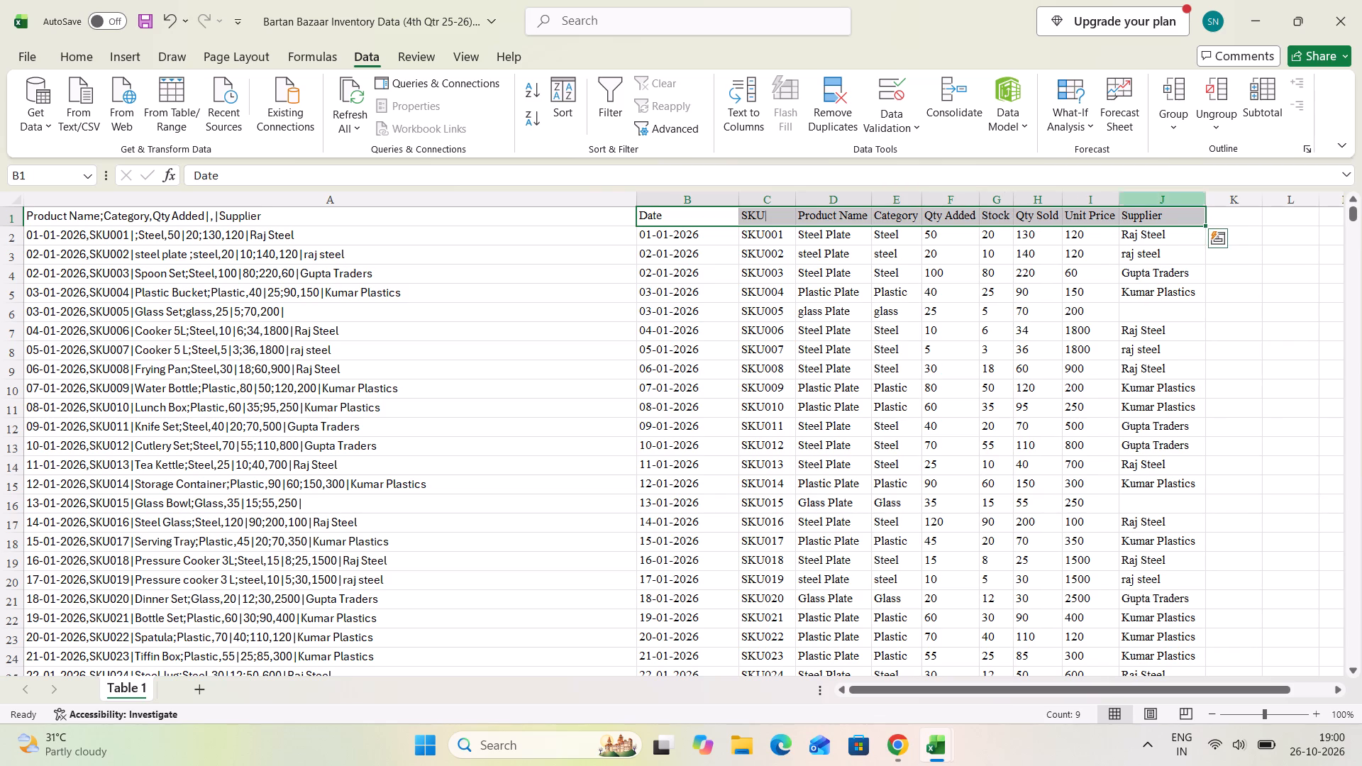
Look through the data rows, checking the split values in columns B to J beside the combined text in column A.
scroll(1219, 368, "down", 3)
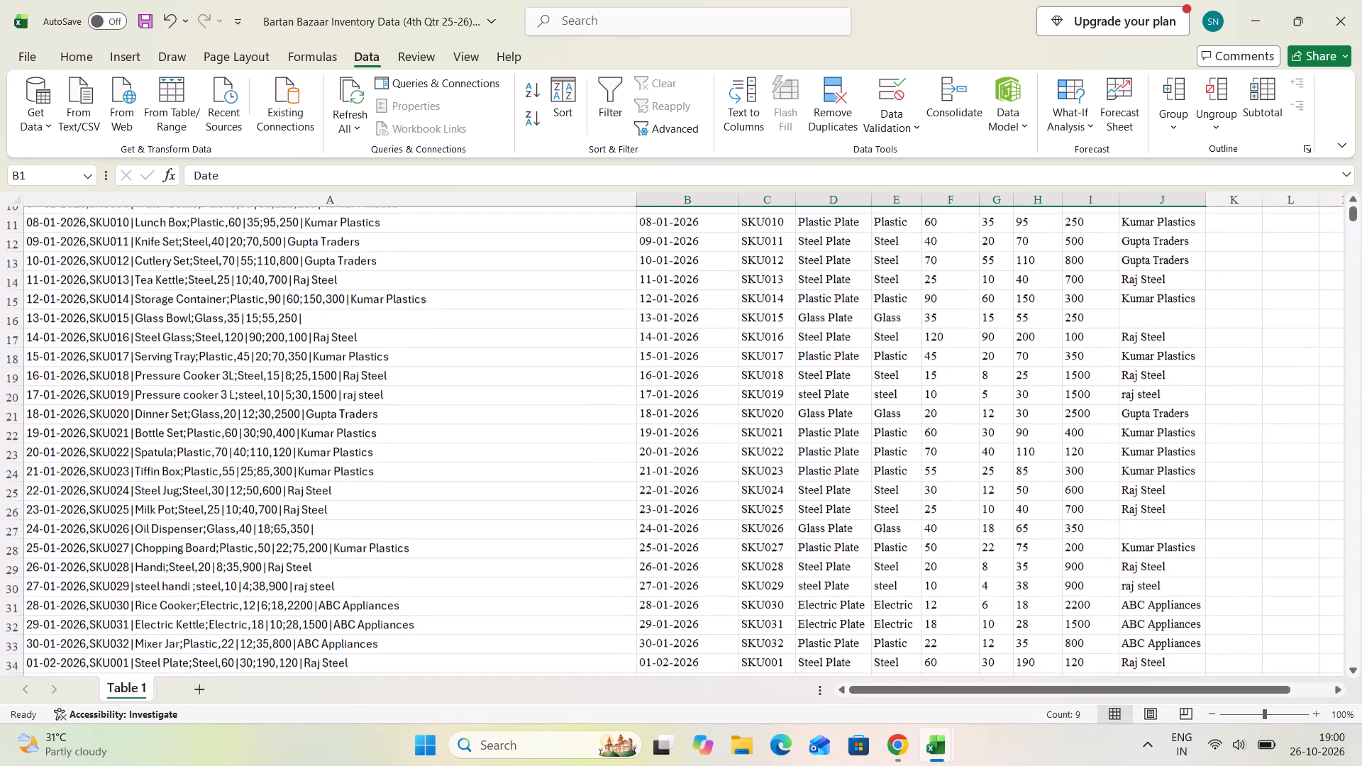
scroll(1219, 368, "down", 12)
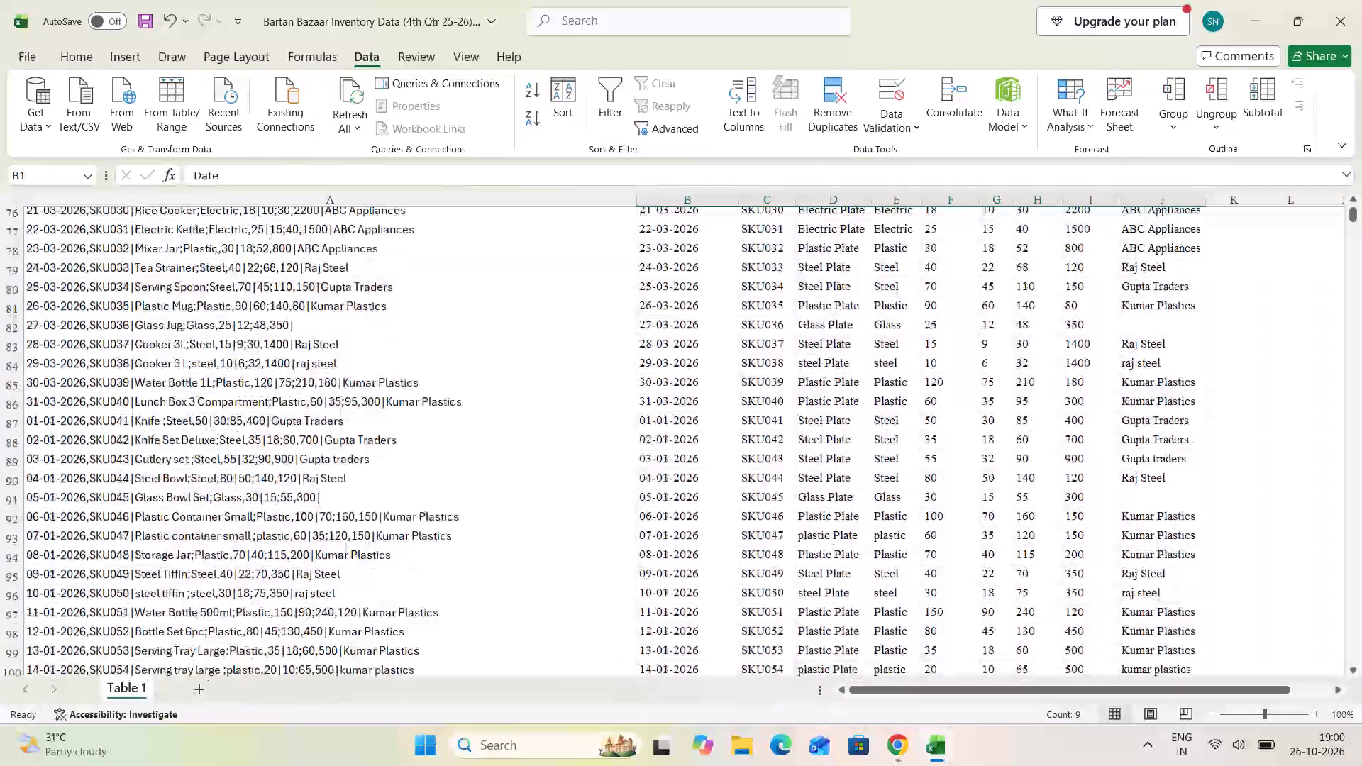
scroll(1219, 368, "down", 17)
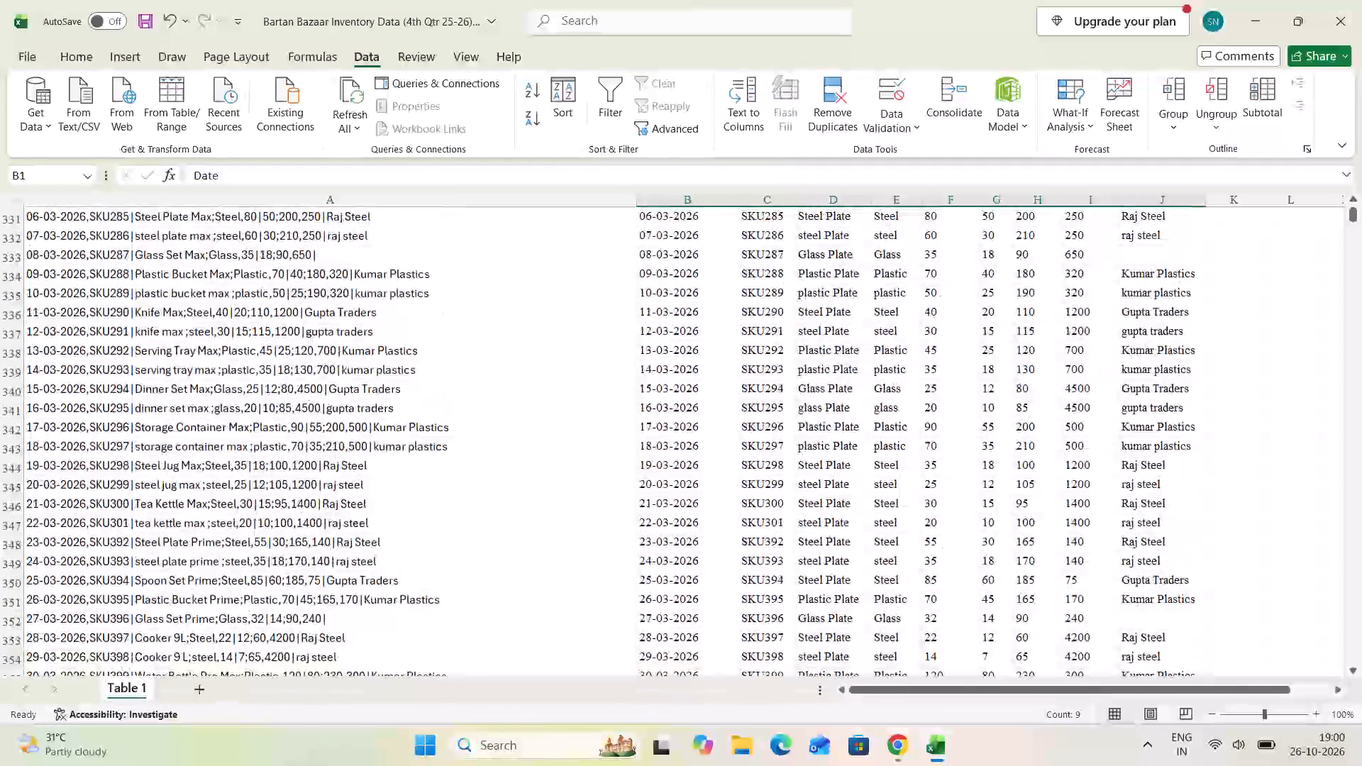
scroll(1219, 368, "down", 1)
scroll(1219, 368, "up", 11)
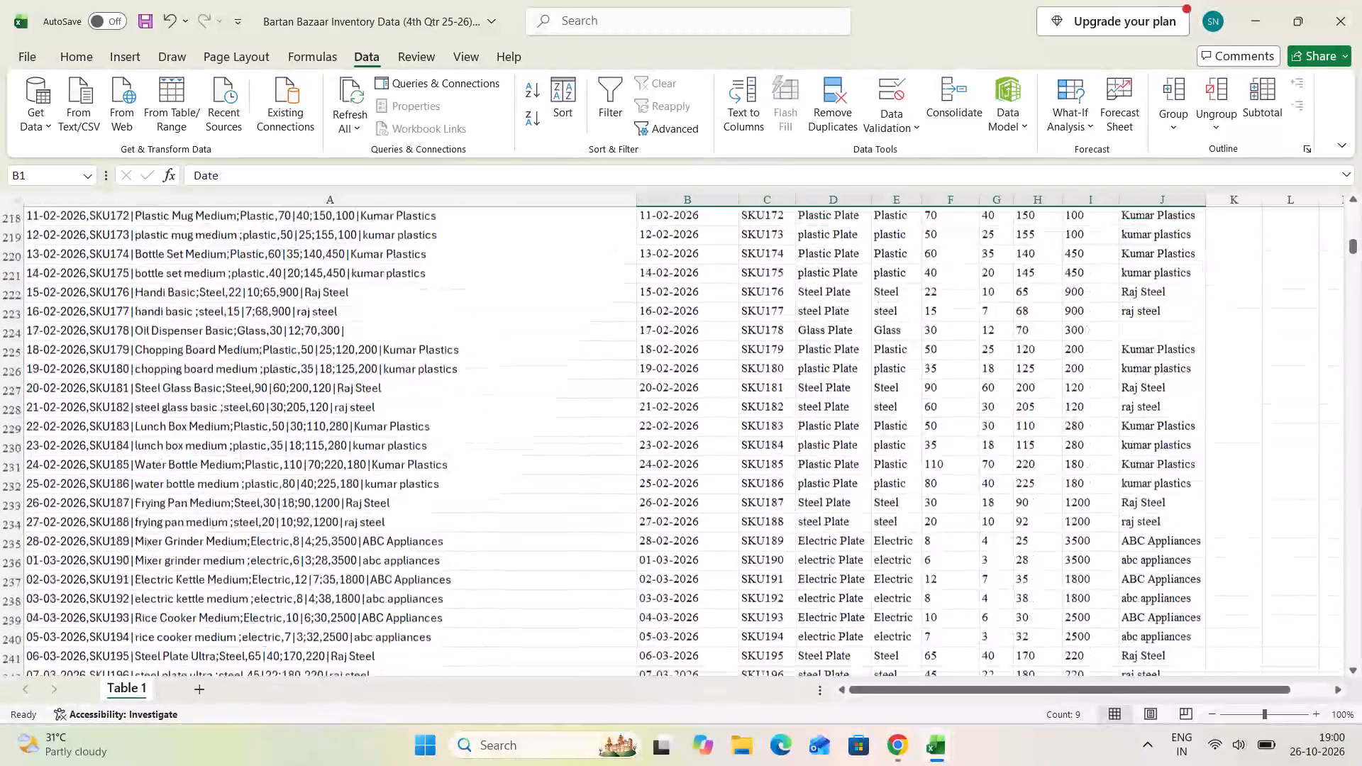
scroll(1219, 368, "up", 9)
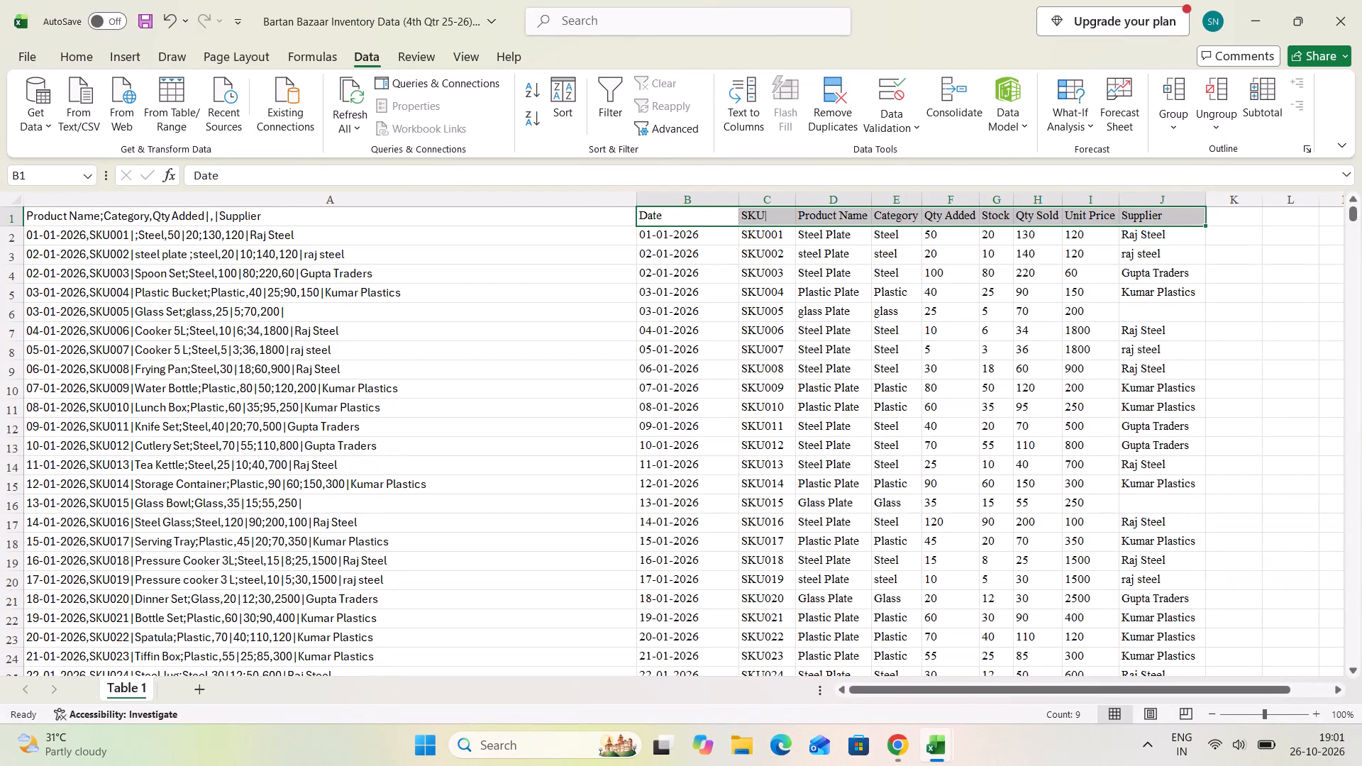
Switch to Chrome and open "Bartan Bazaar Inventory Data (4th Qtr 25-26) (1).pdf" from the download history.
left_click(909, 745)
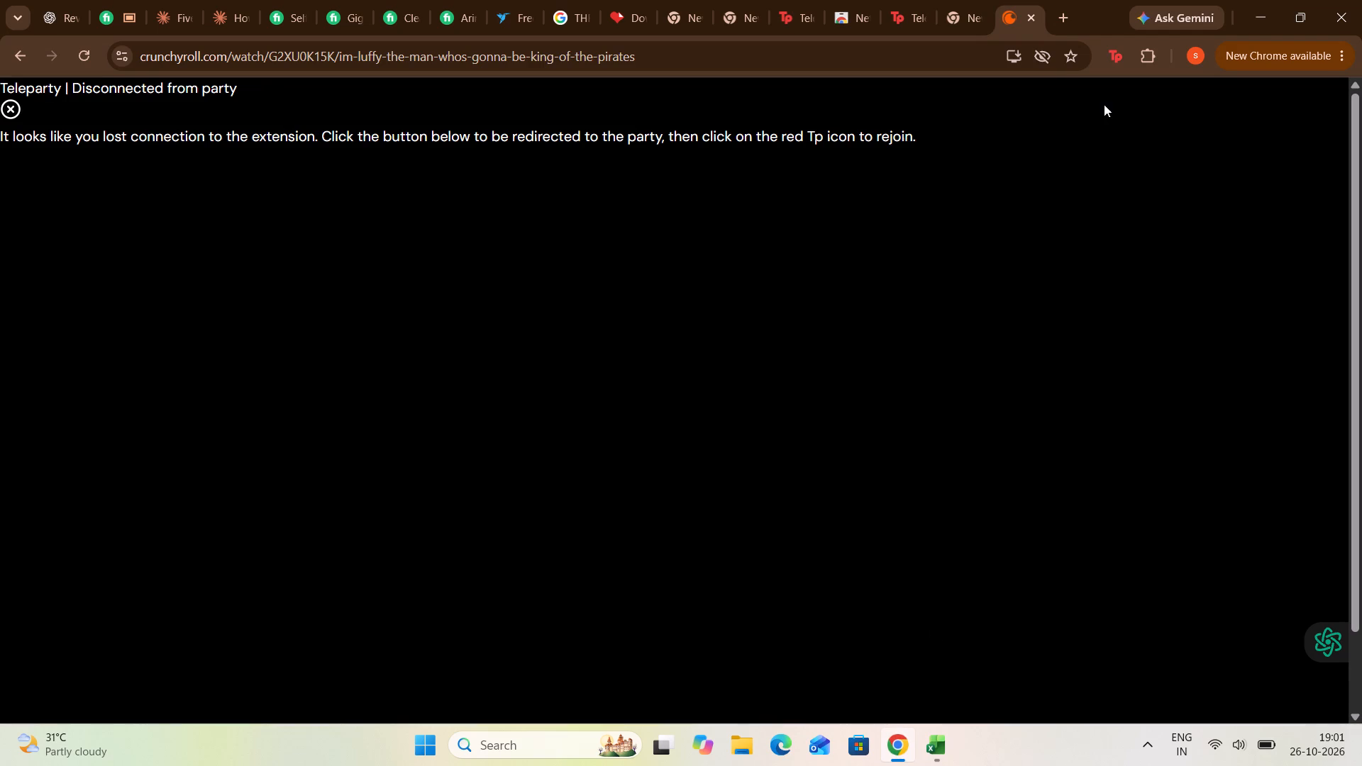
left_click(1339, 59)
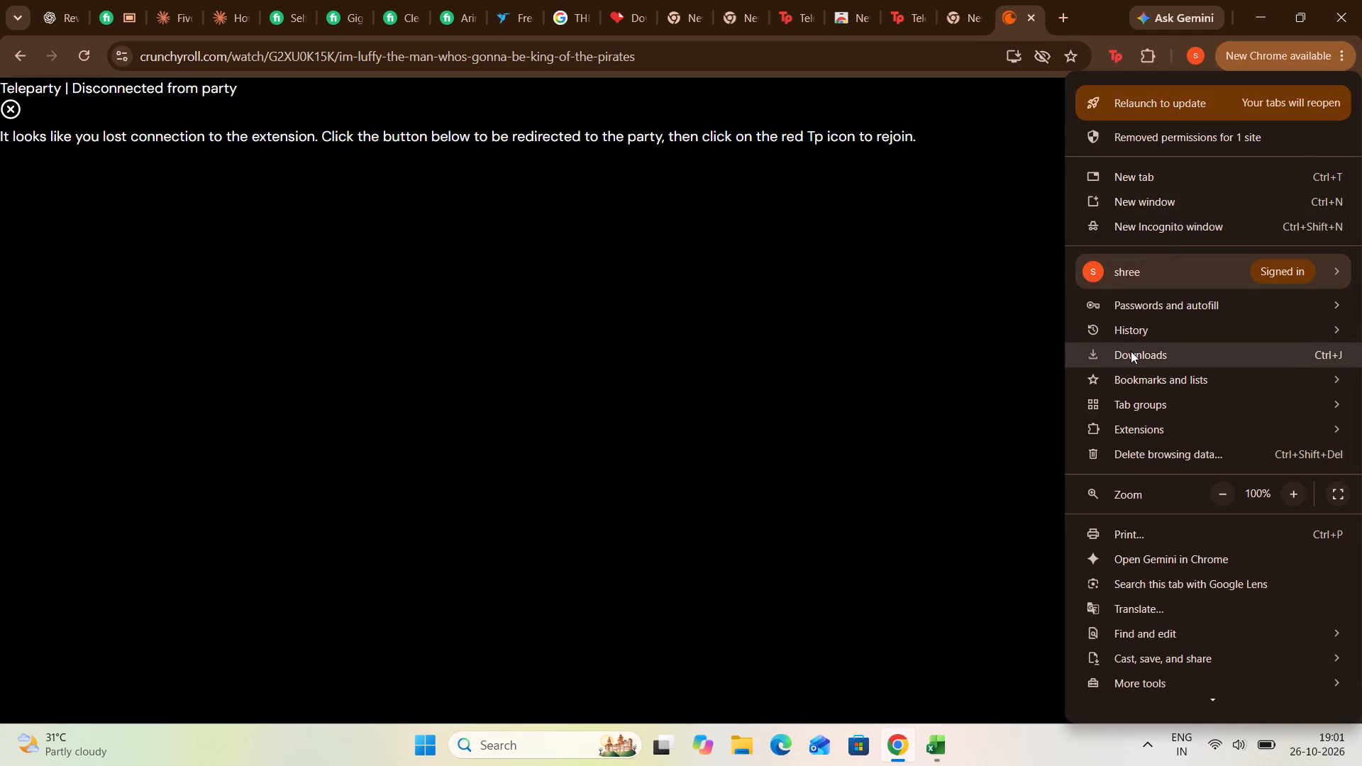
left_click(1131, 351)
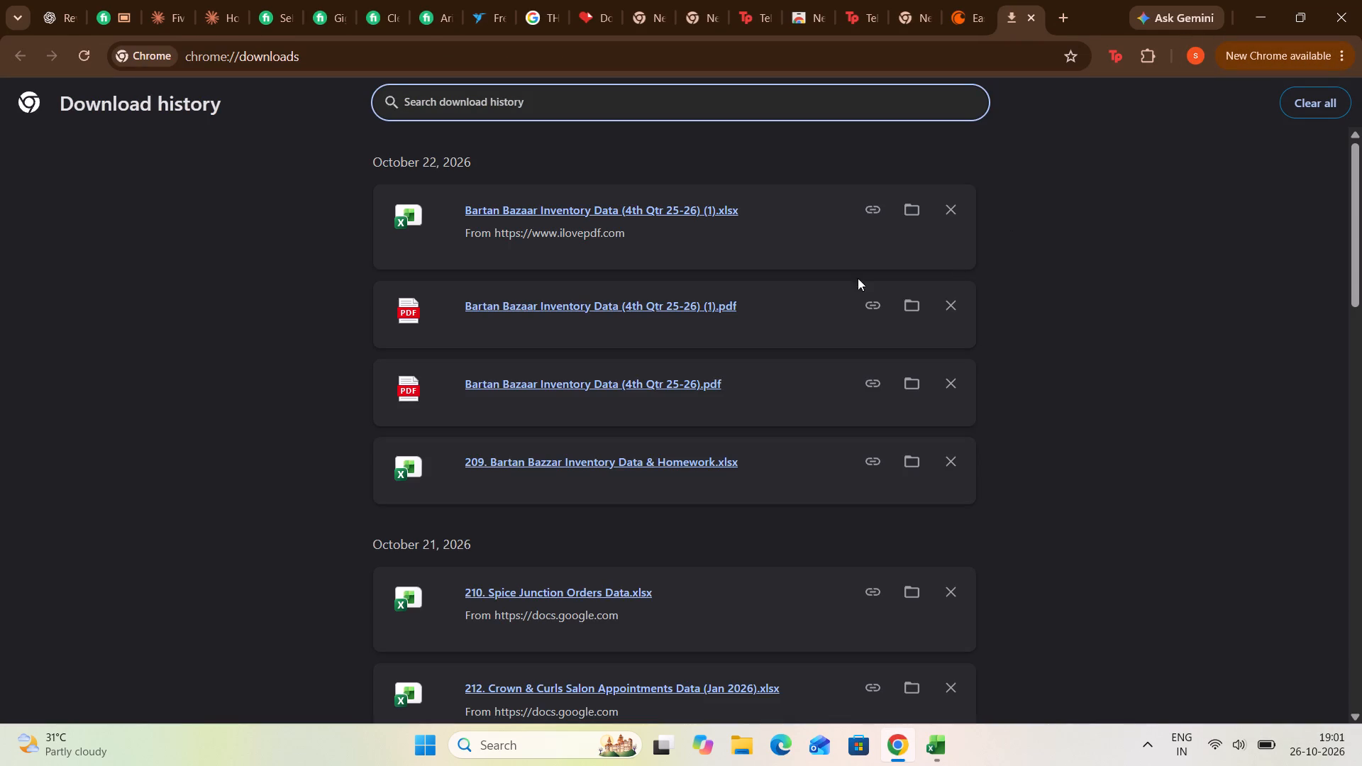
left_click(616, 306)
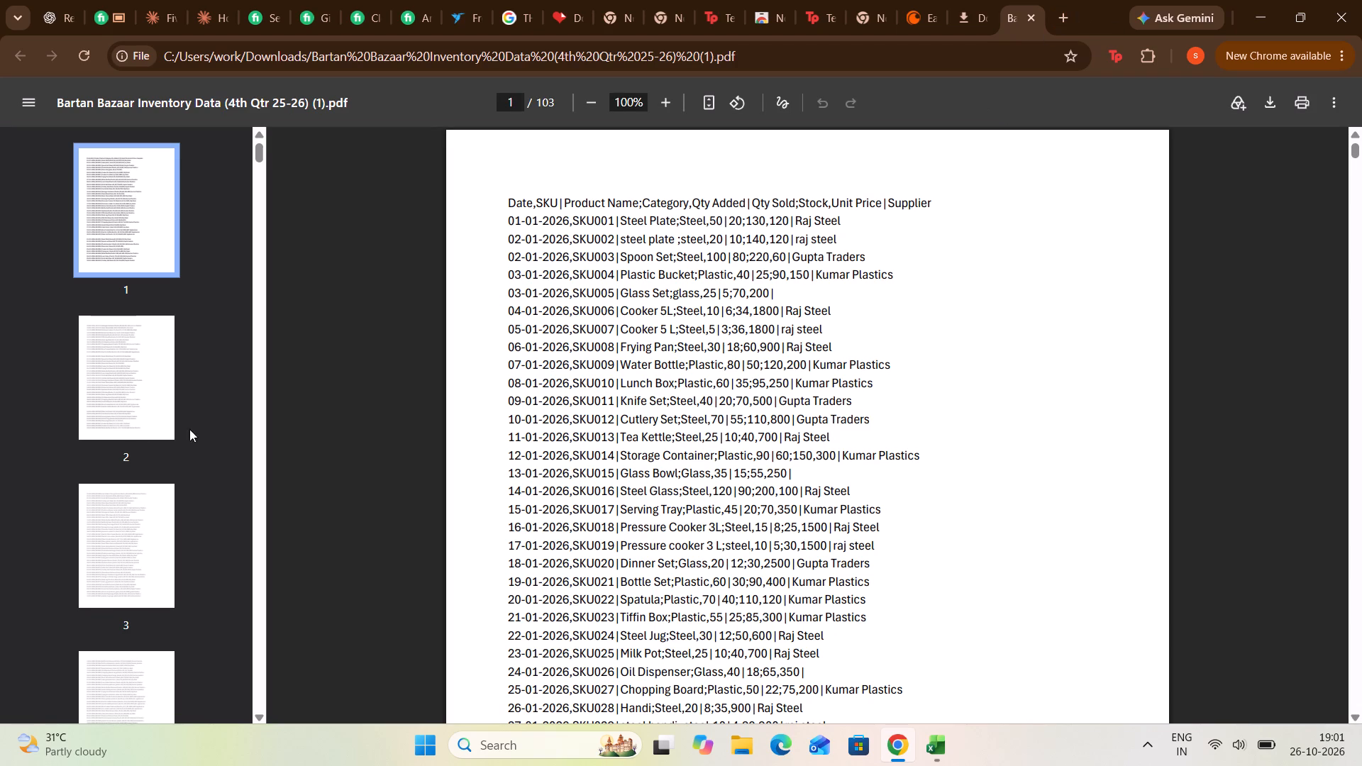
Look through the inventory PDF's records on pages 2, 3 and 34.
left_click(122, 417)
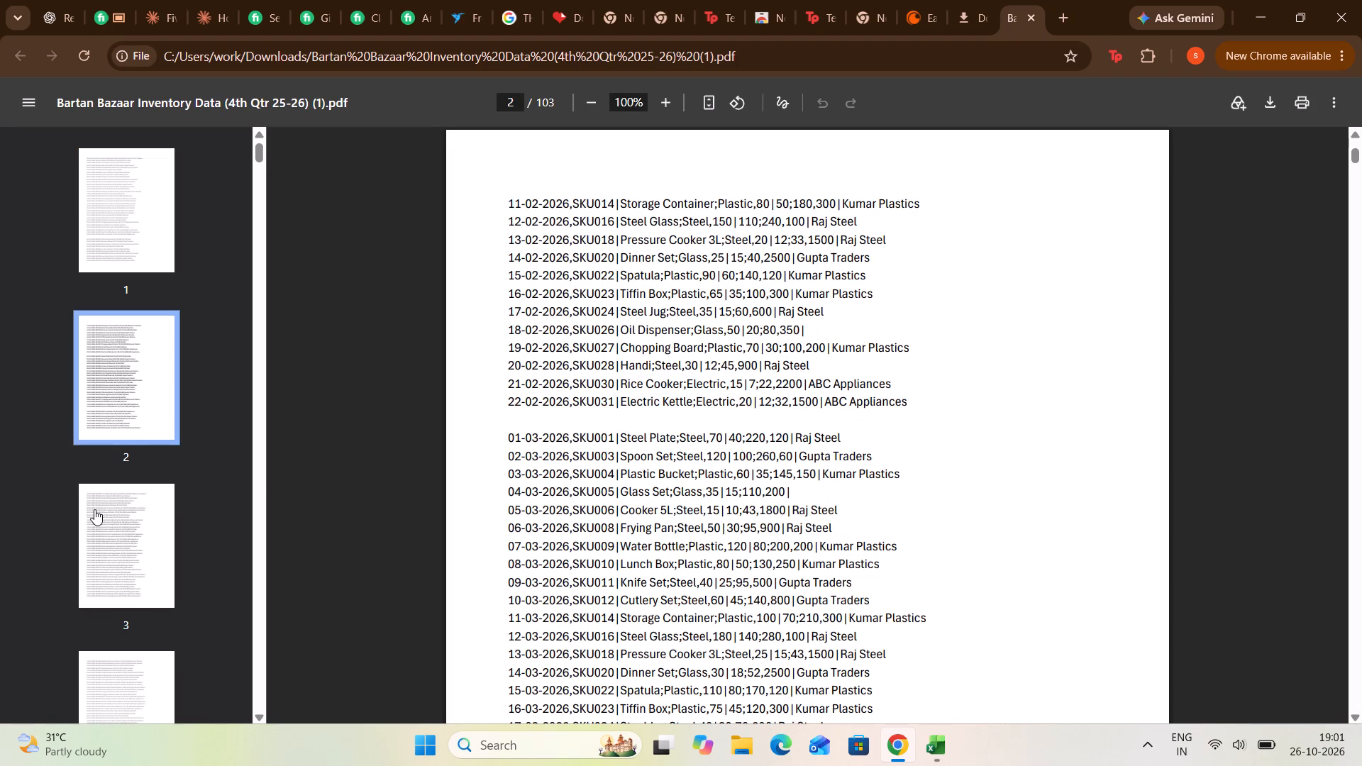
left_click(94, 509)
scroll(262, 470, "down", 5)
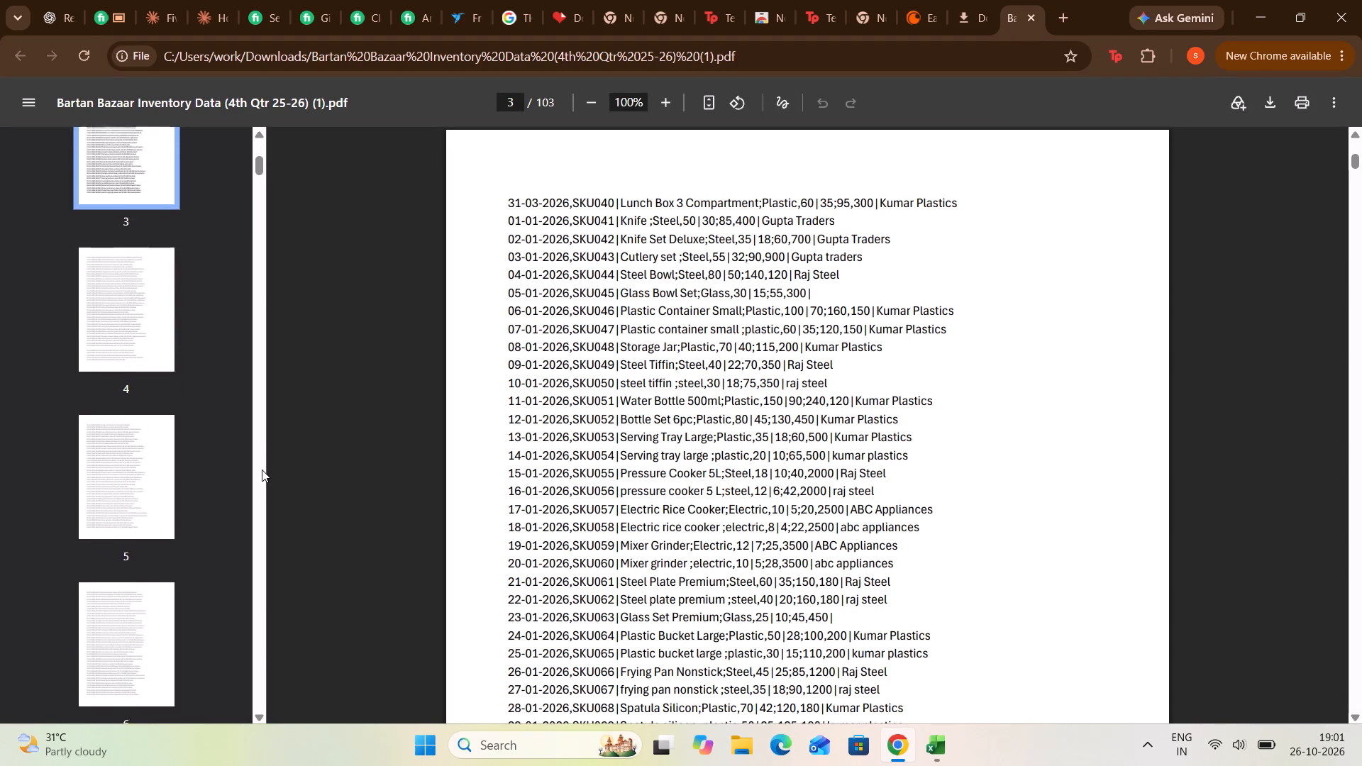
scroll(262, 470, "down", 11)
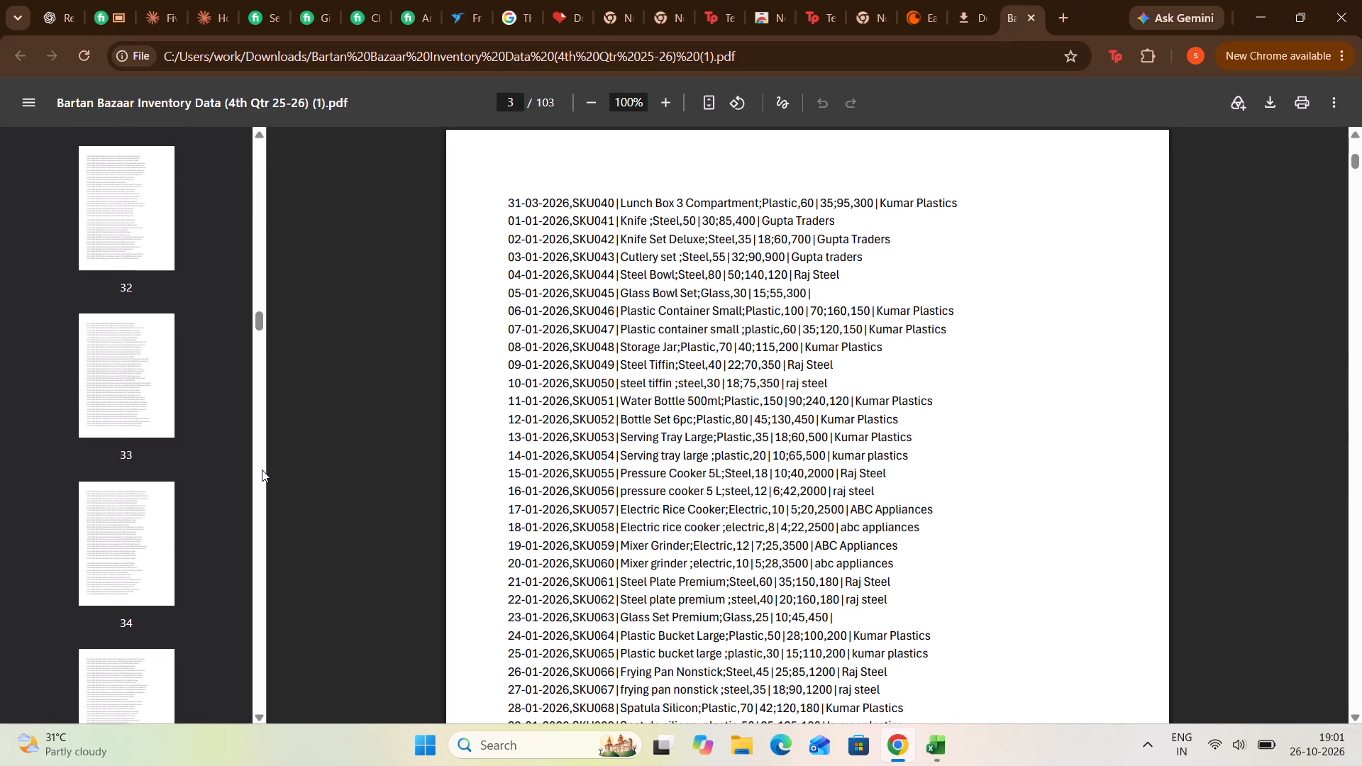
scroll(262, 470, "down", 1)
left_click(115, 522)
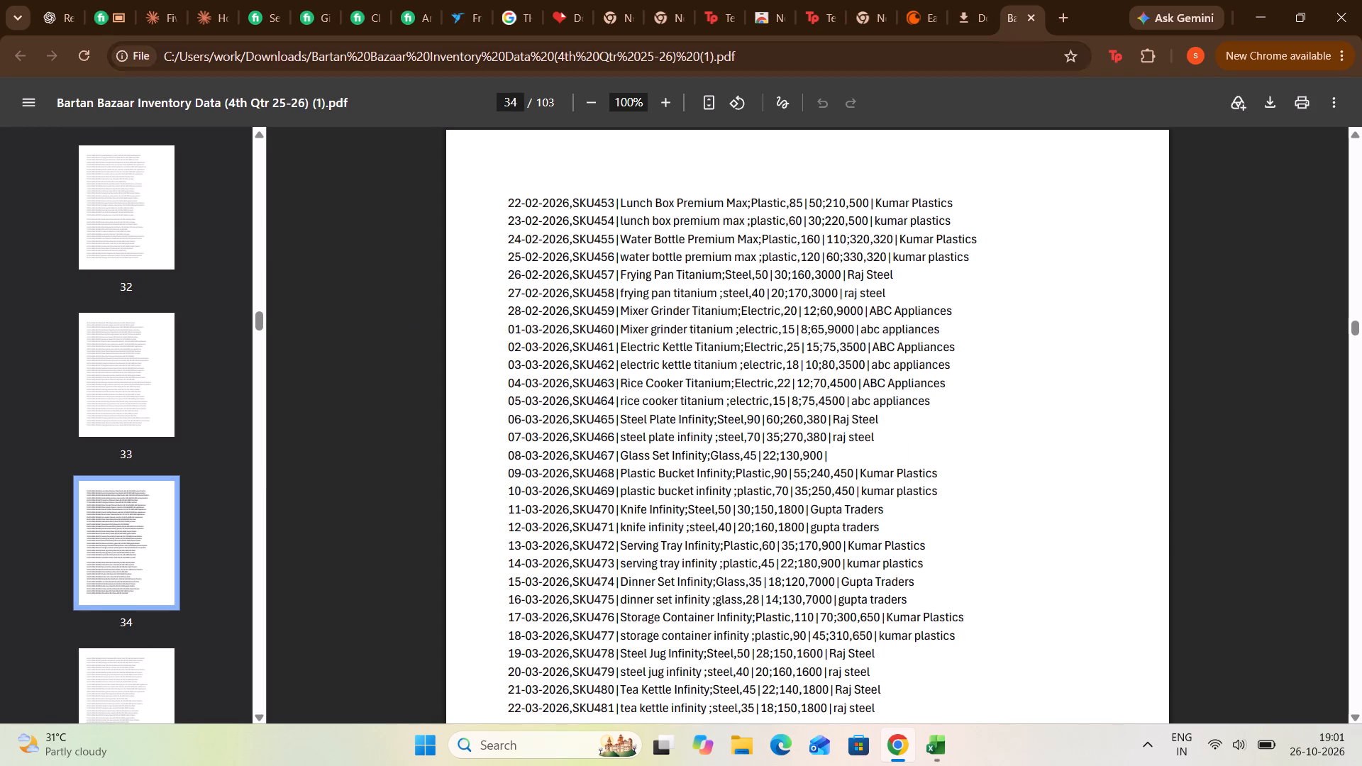
Return to the download history and open "Bartan Bazaar Inventory Data (4th Qtr 25-26) (1).xlsx" in Excel.
left_click(985, 15)
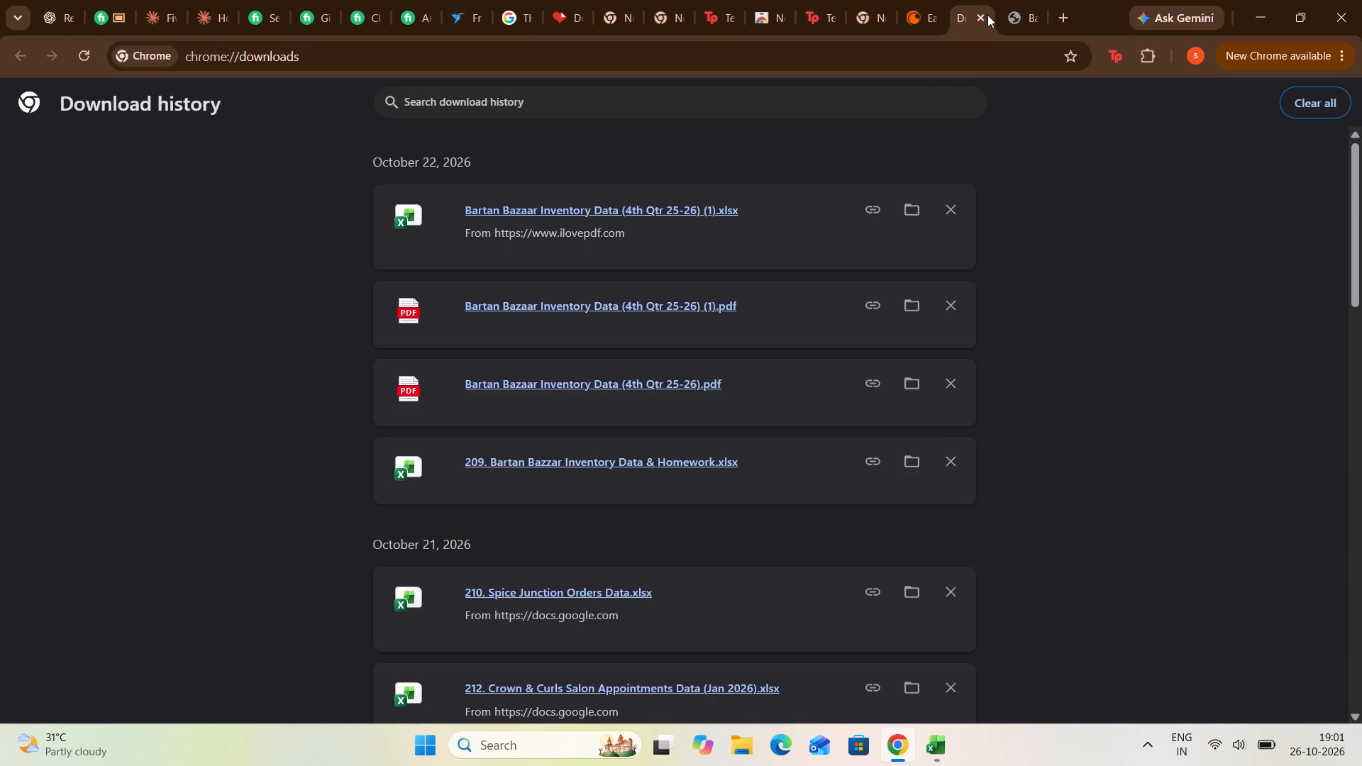
left_click(620, 216)
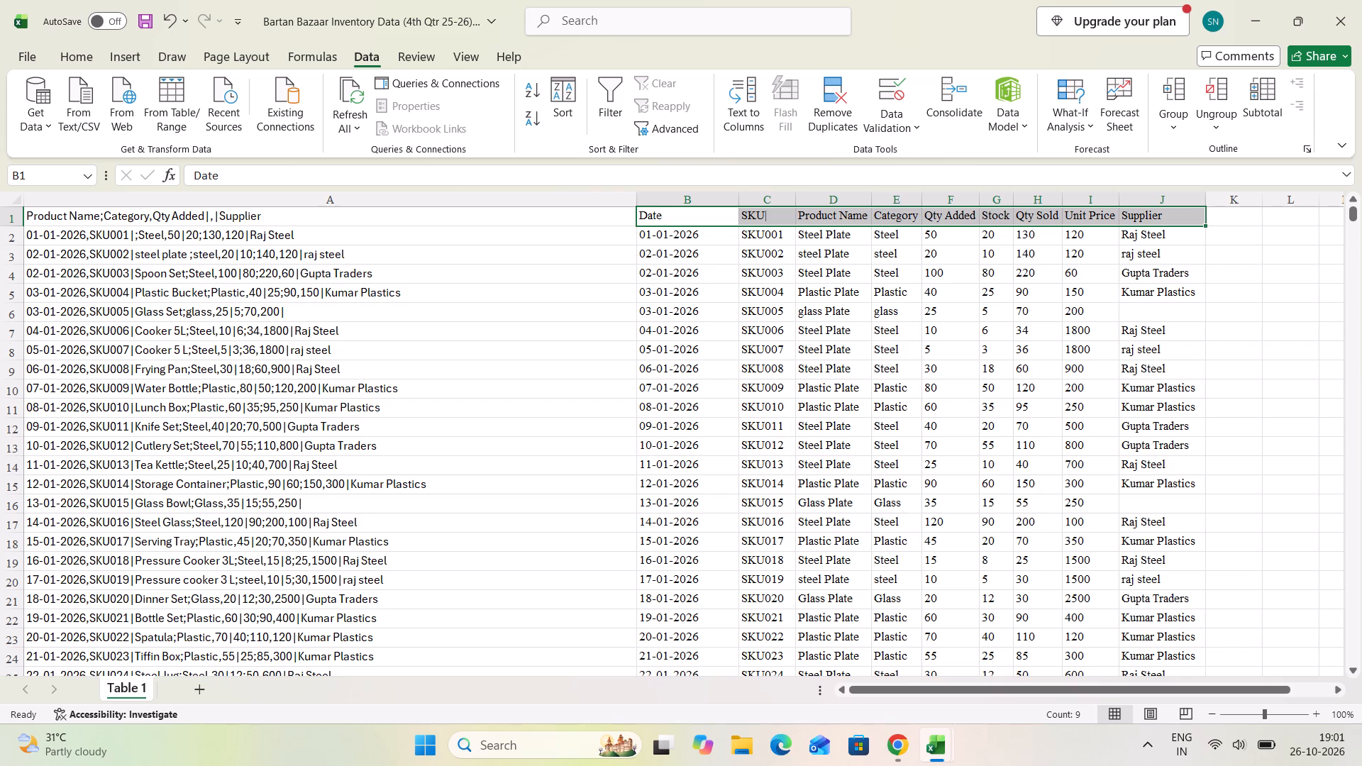
Auto-fit the width of the Date column B.
double_click(741, 201)
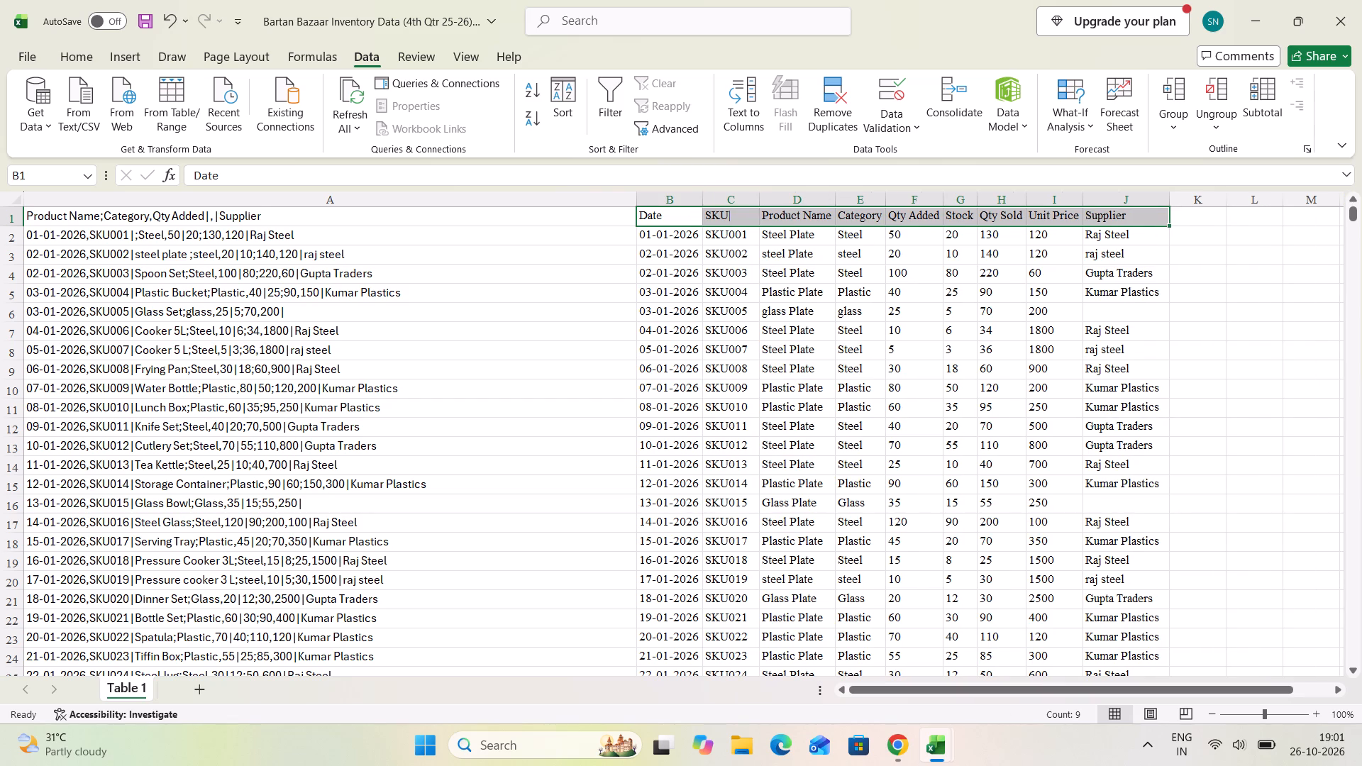
left_click(655, 221)
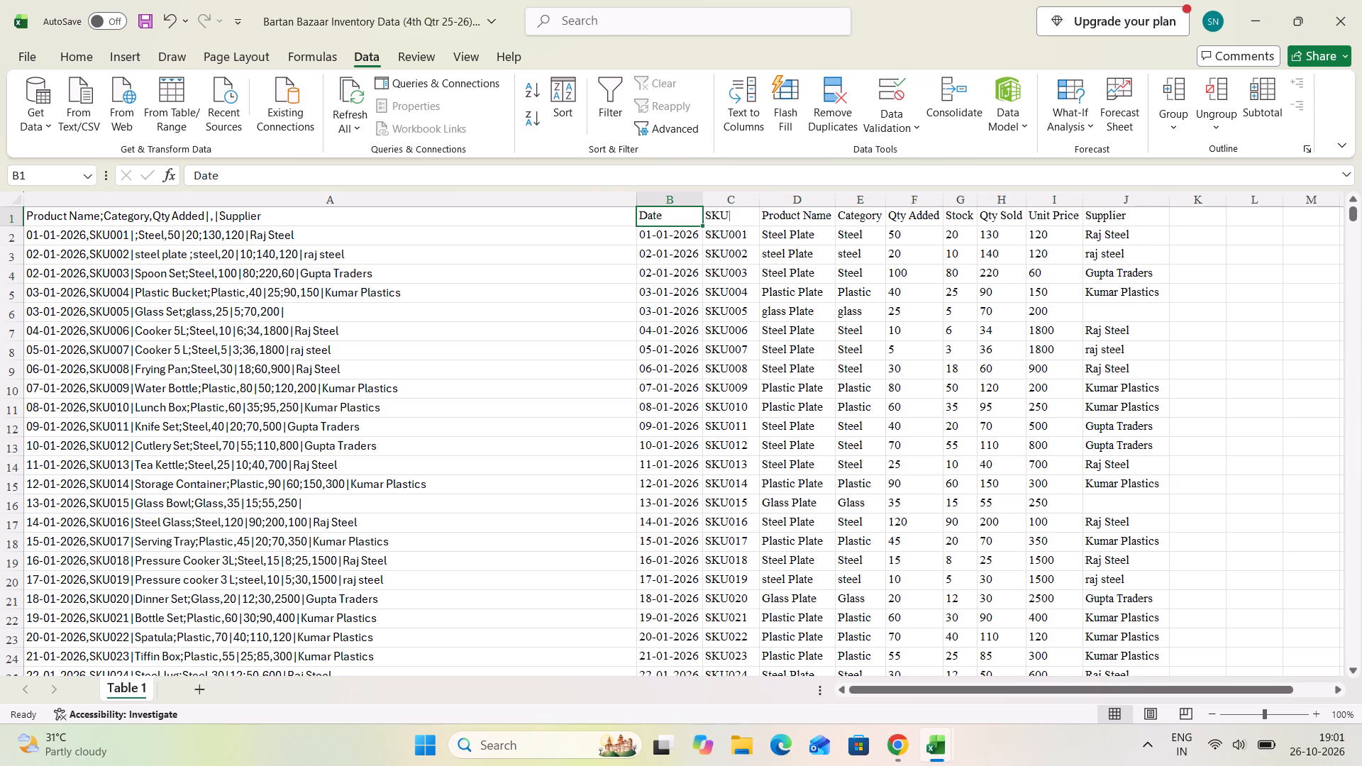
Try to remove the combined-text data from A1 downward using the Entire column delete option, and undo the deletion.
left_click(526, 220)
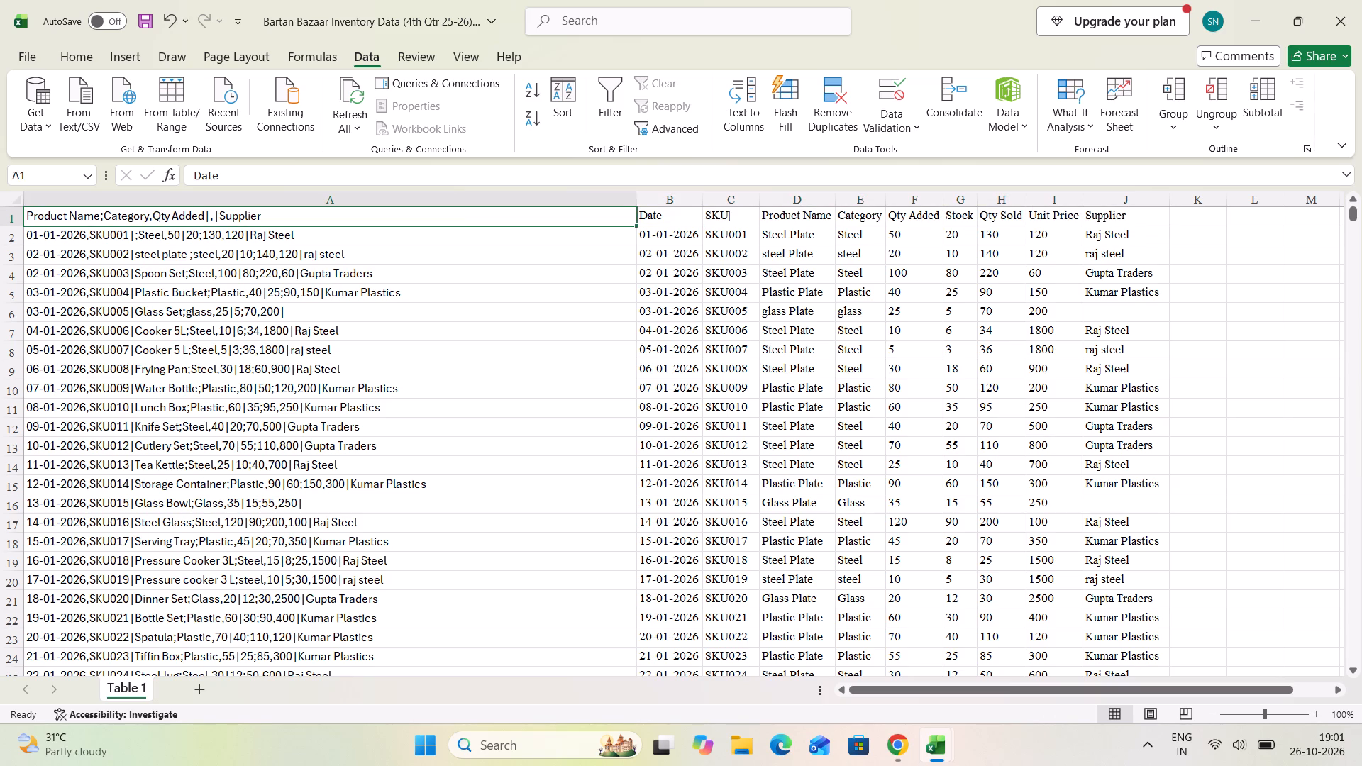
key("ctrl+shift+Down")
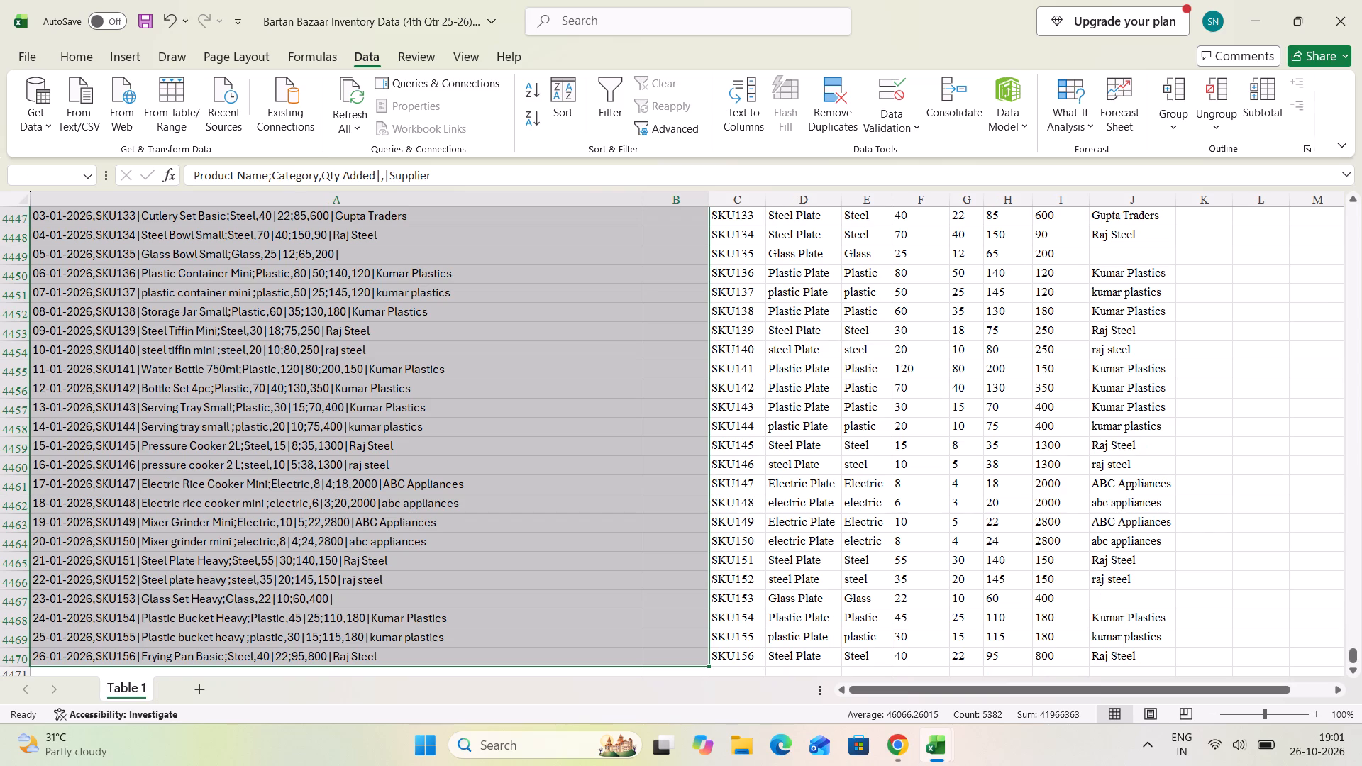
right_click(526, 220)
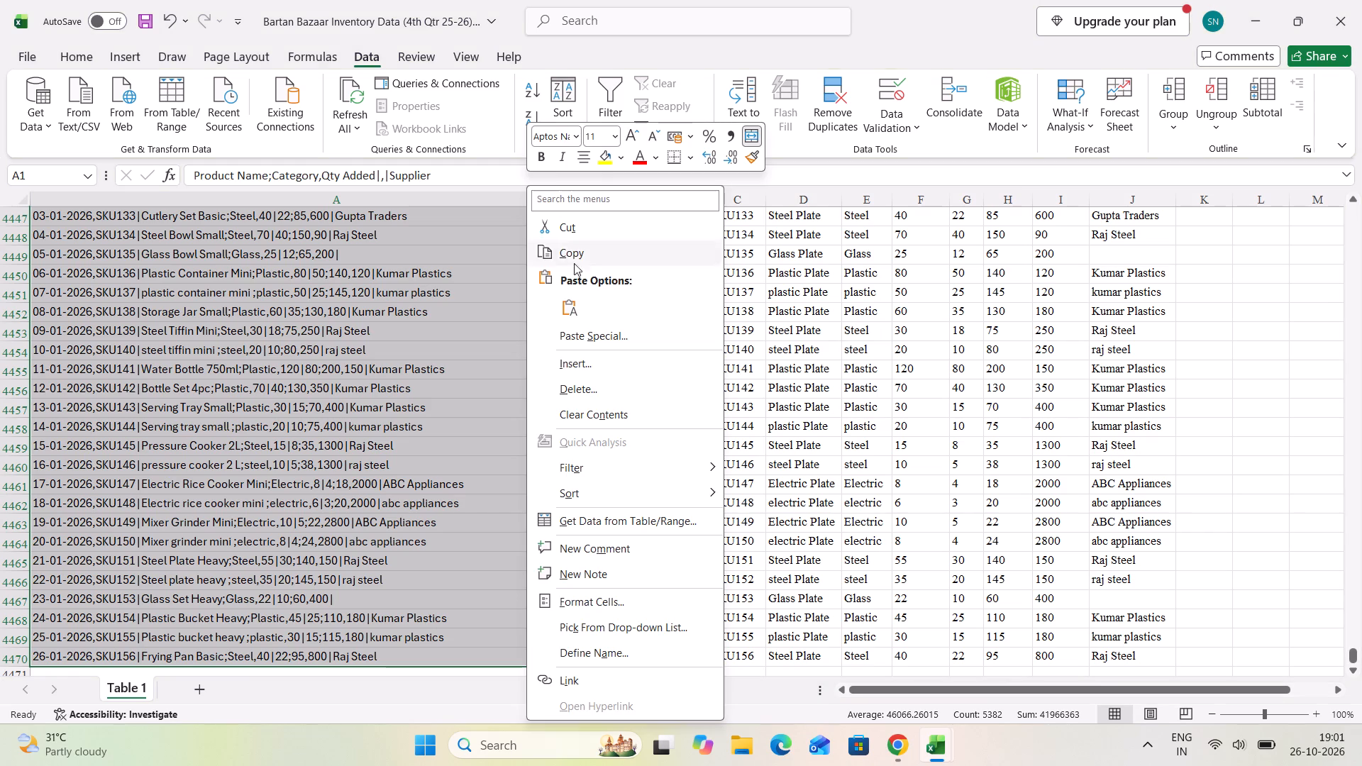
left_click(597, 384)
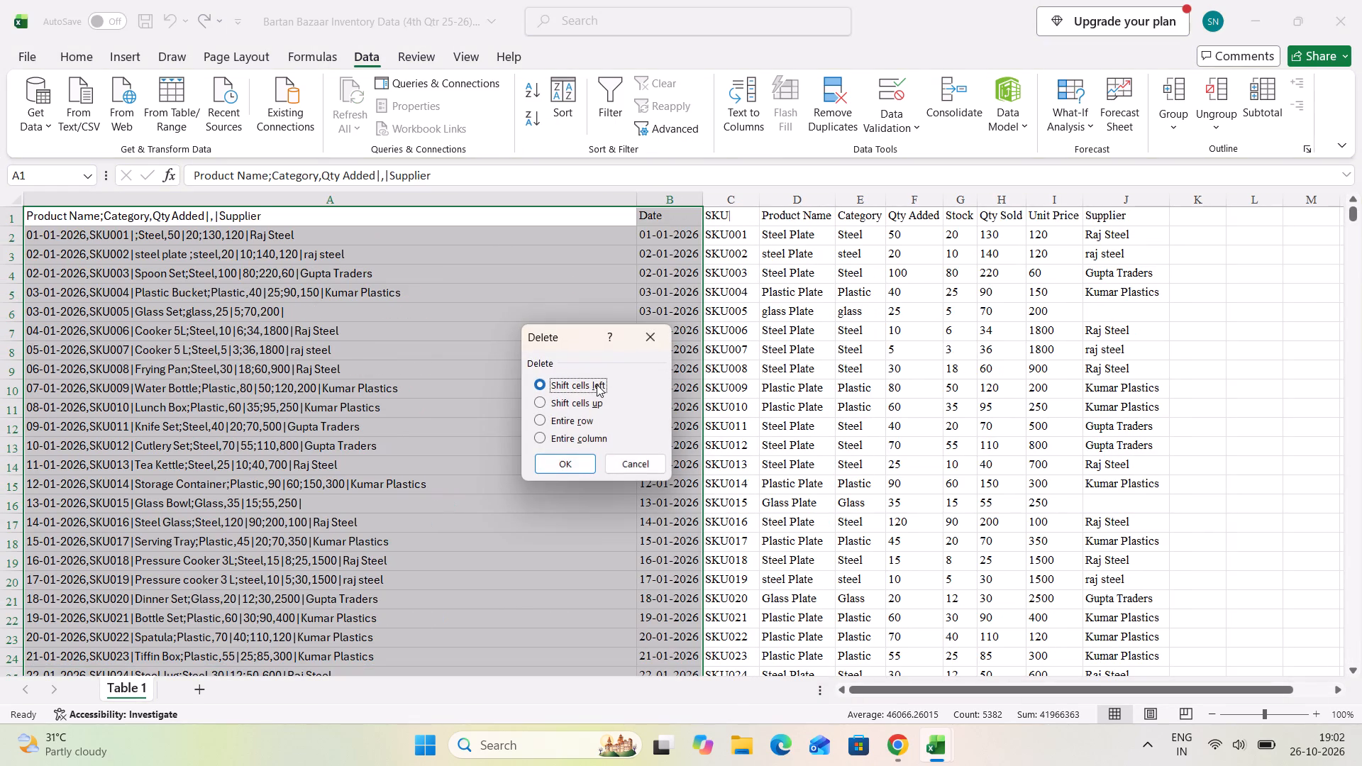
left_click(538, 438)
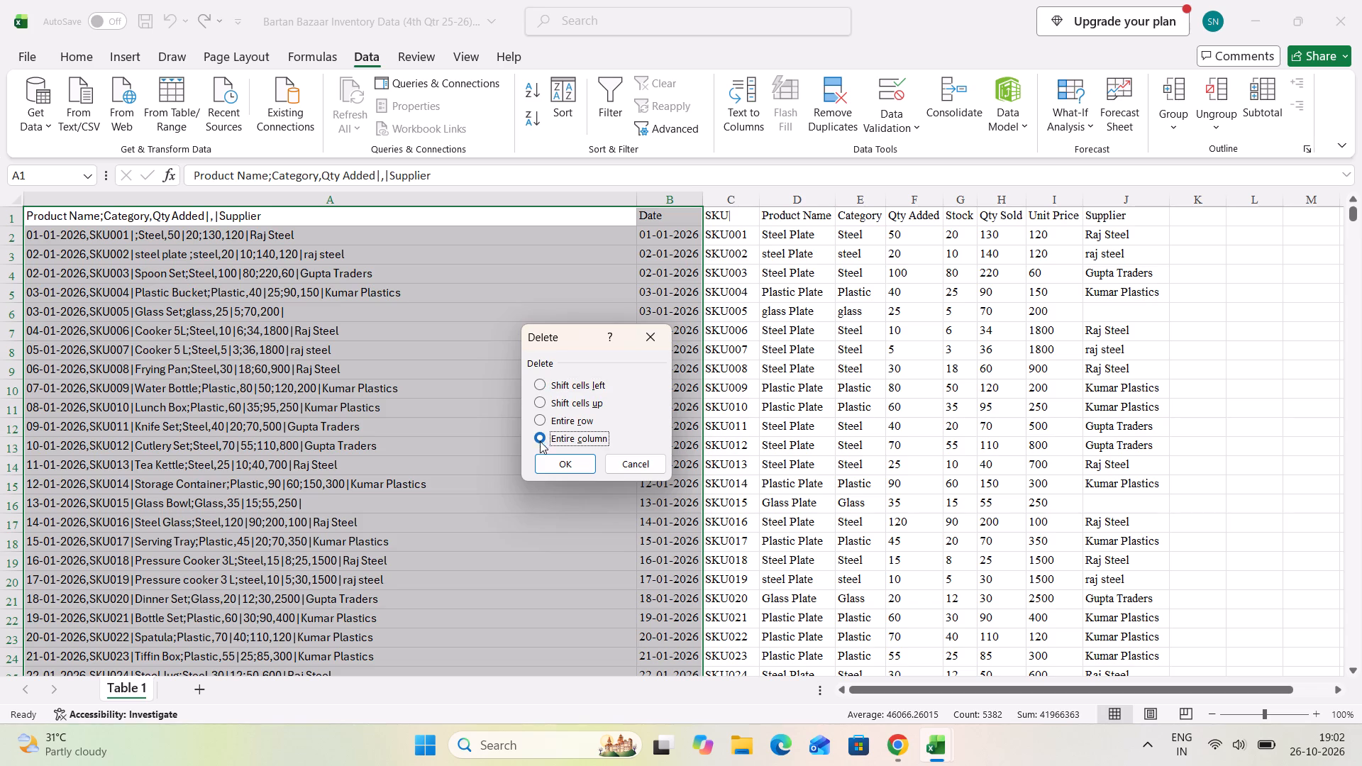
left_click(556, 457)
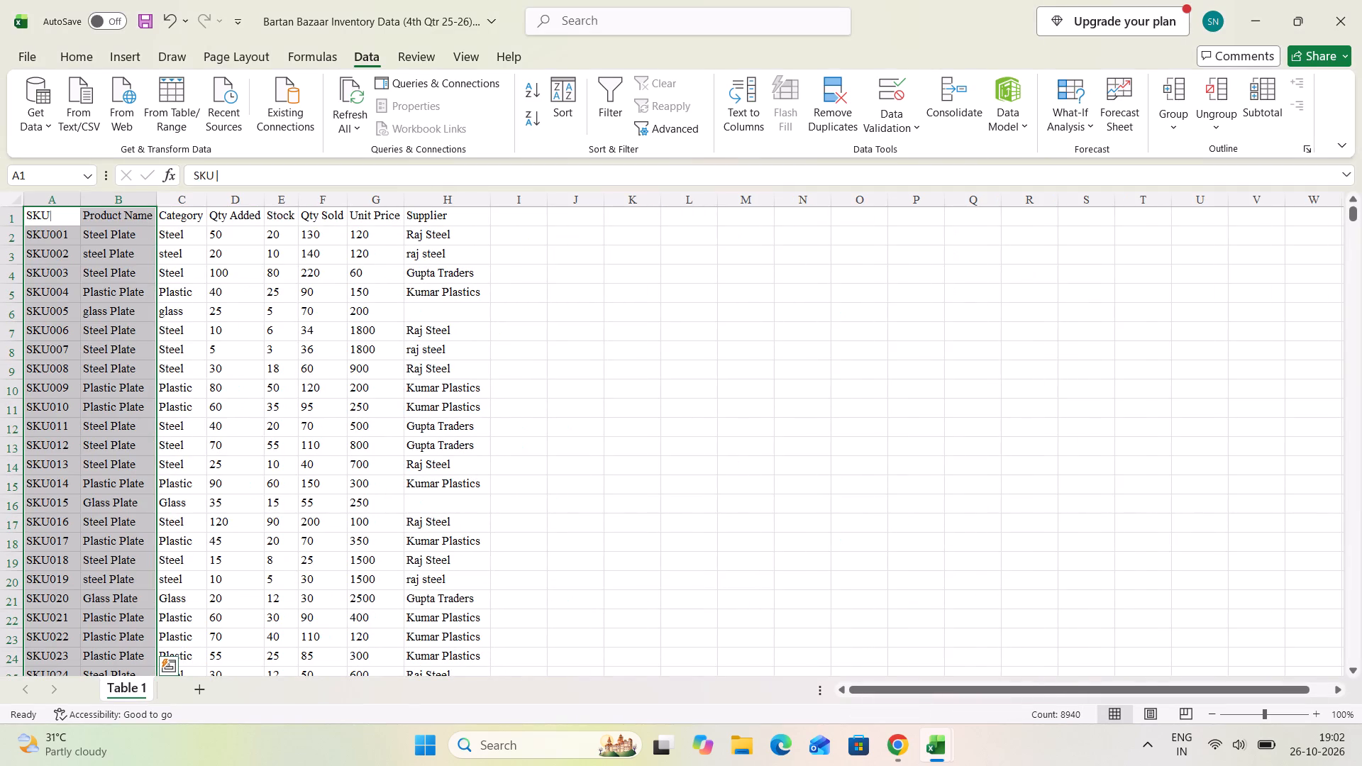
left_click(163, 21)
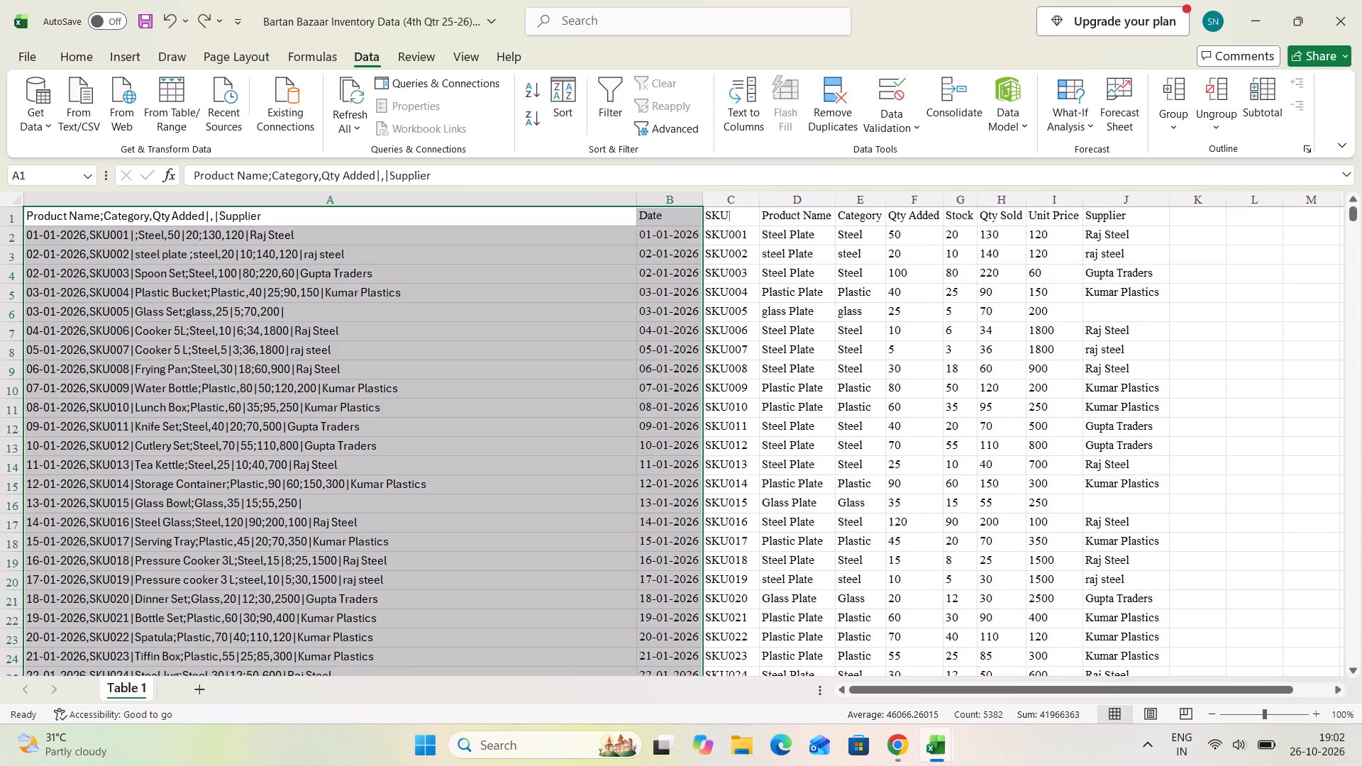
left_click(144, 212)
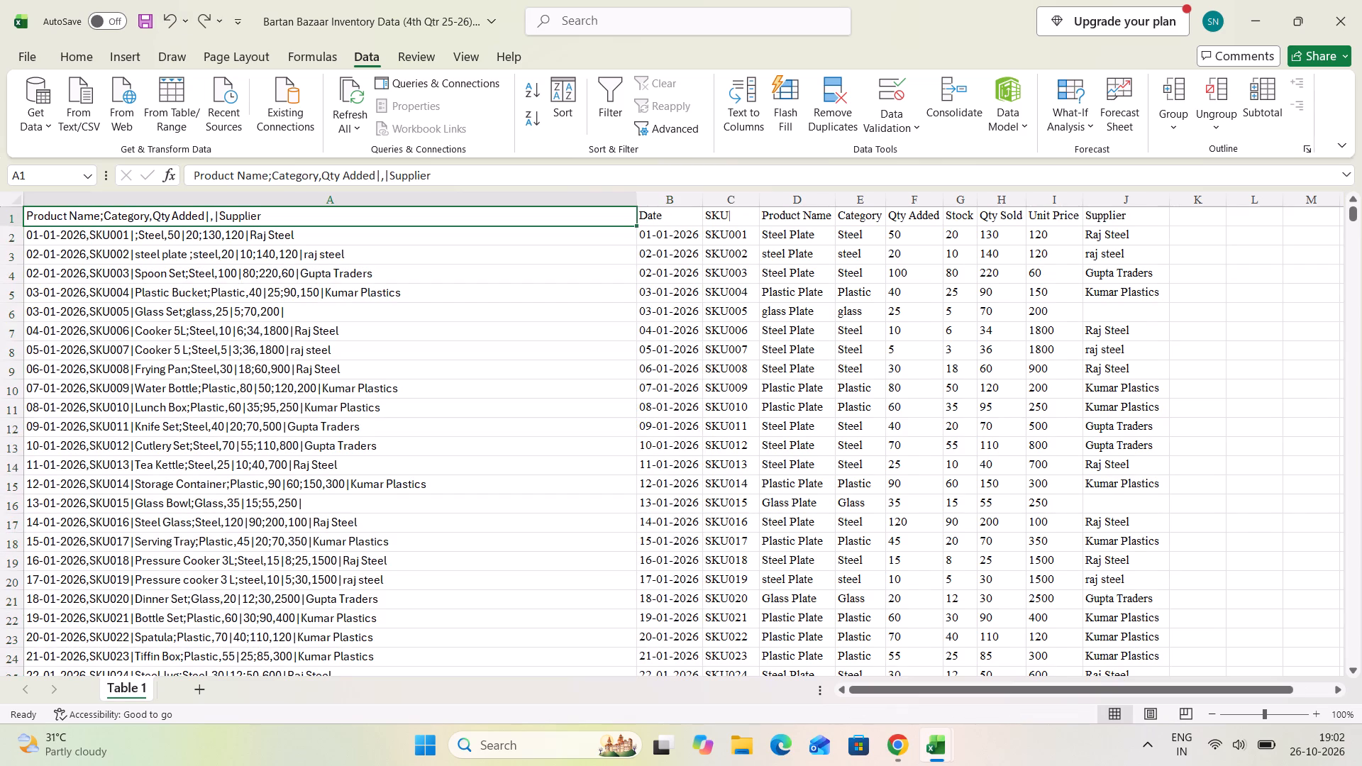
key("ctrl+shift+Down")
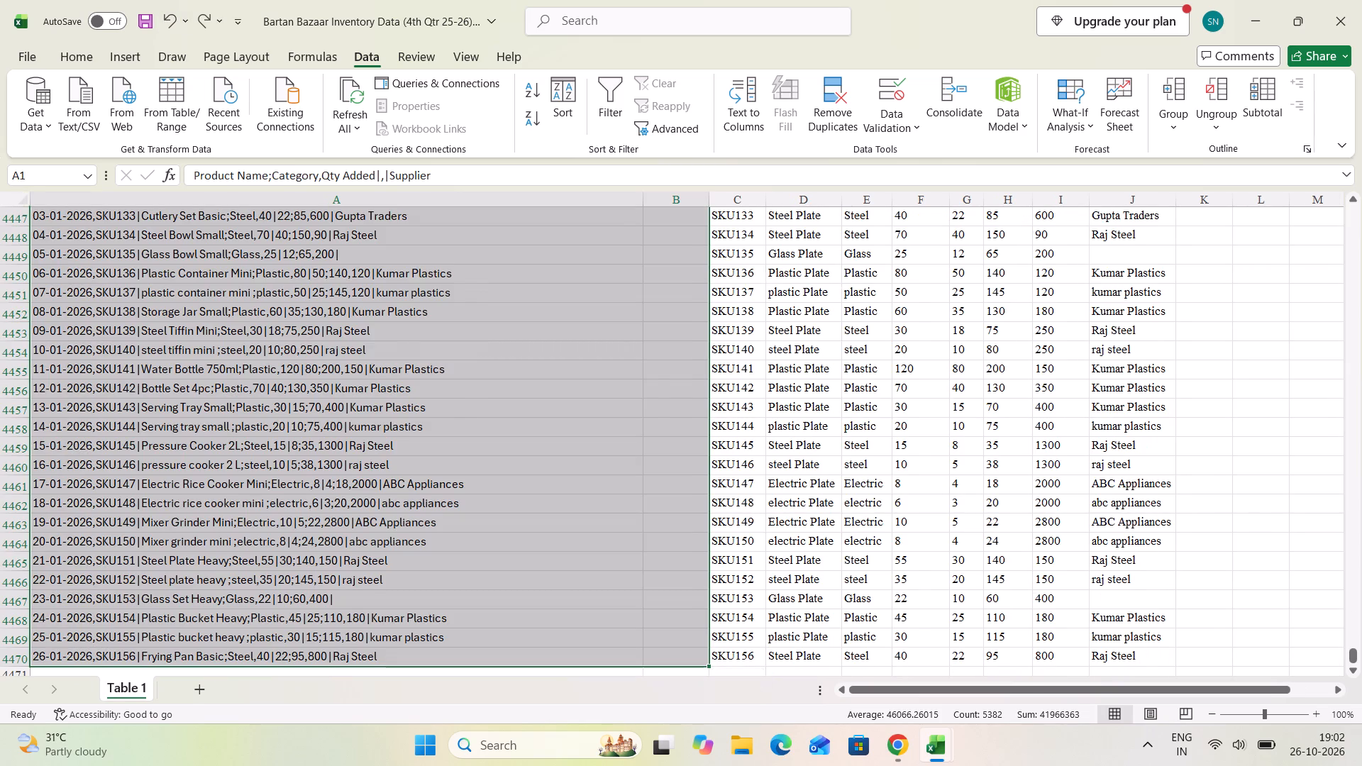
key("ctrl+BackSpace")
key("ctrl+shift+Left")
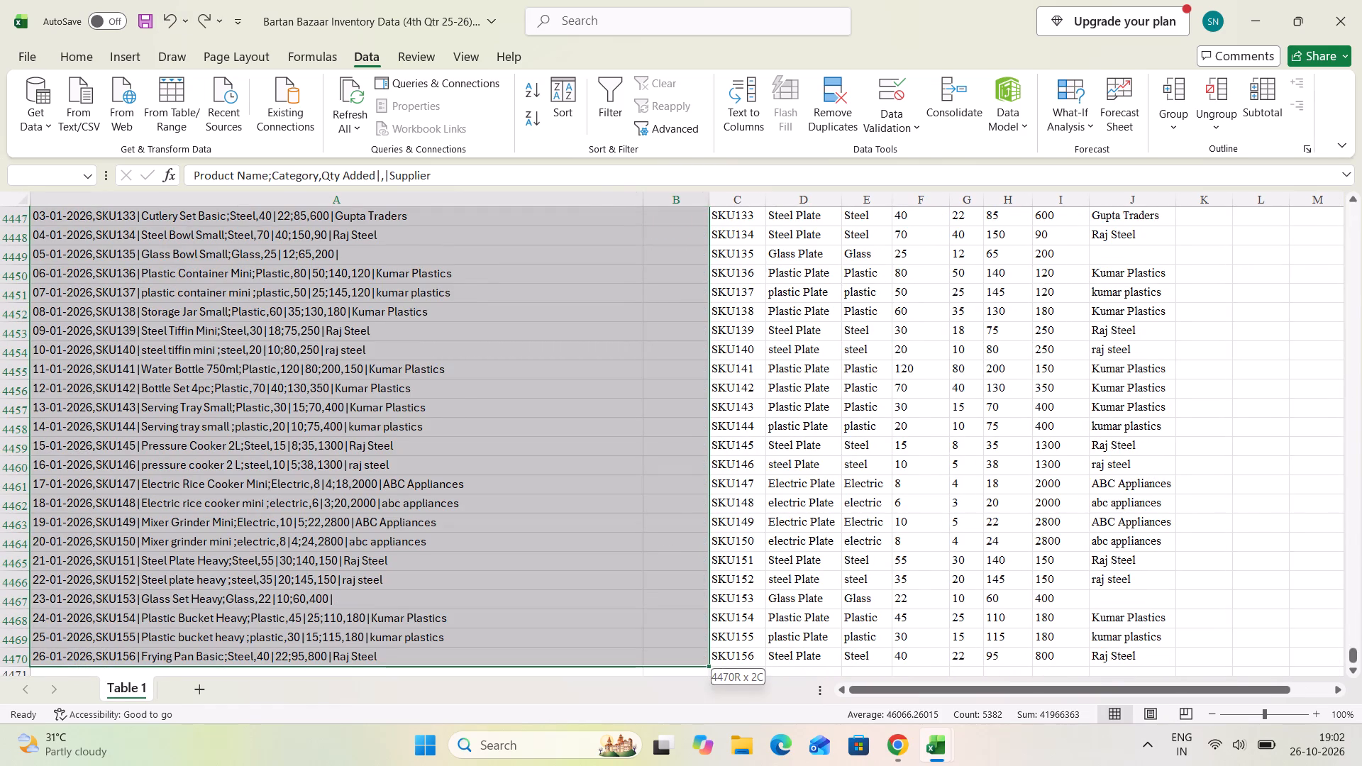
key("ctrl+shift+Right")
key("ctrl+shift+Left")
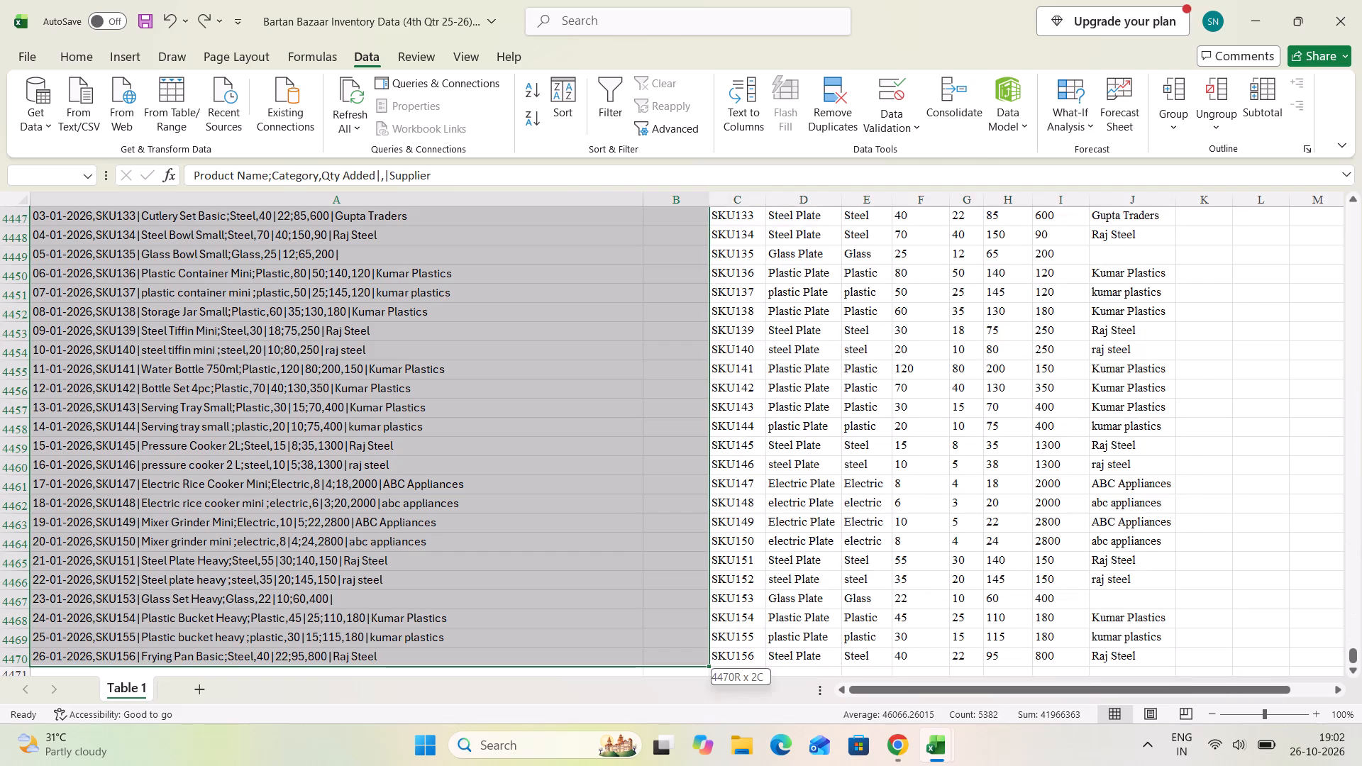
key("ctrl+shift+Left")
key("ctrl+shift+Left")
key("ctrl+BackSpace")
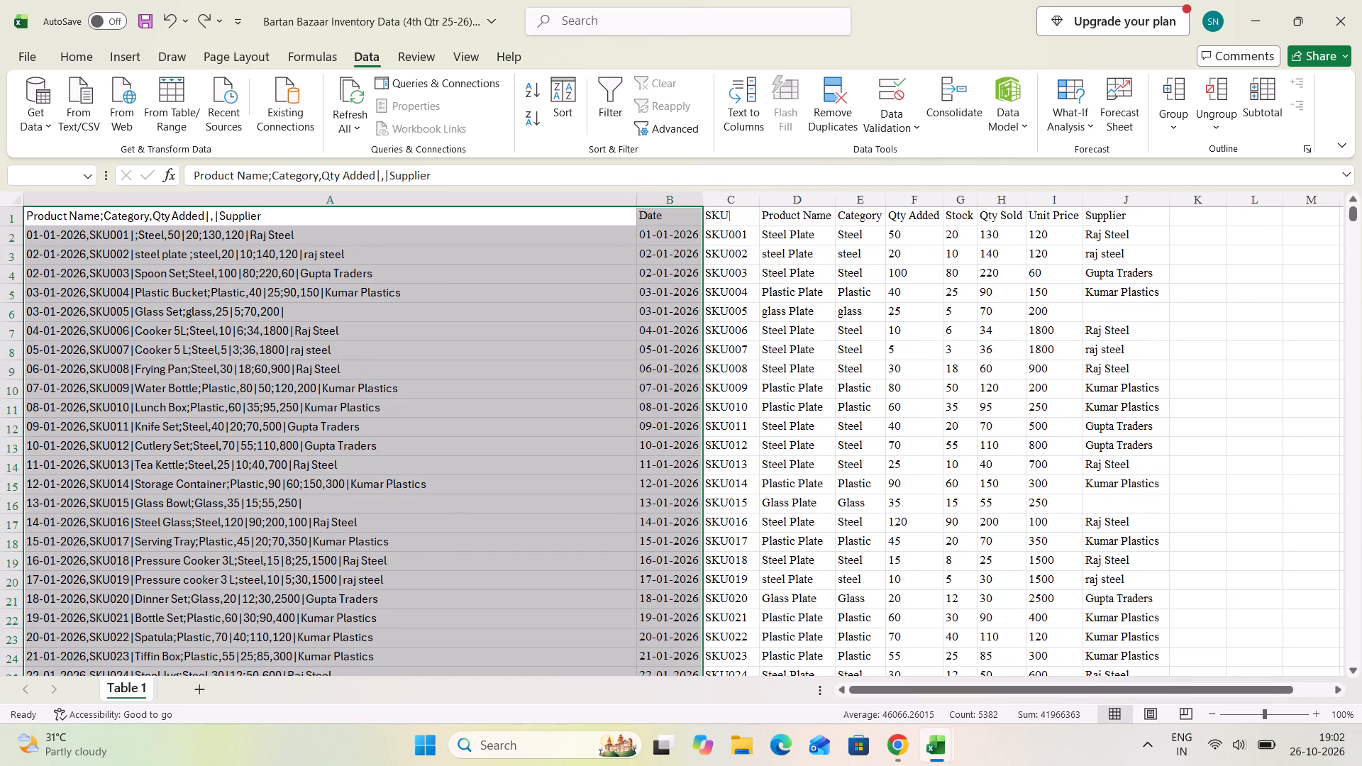
Delete the whole of column A holding the original combined inventory text.
left_click(312, 196)
right_click(312, 196)
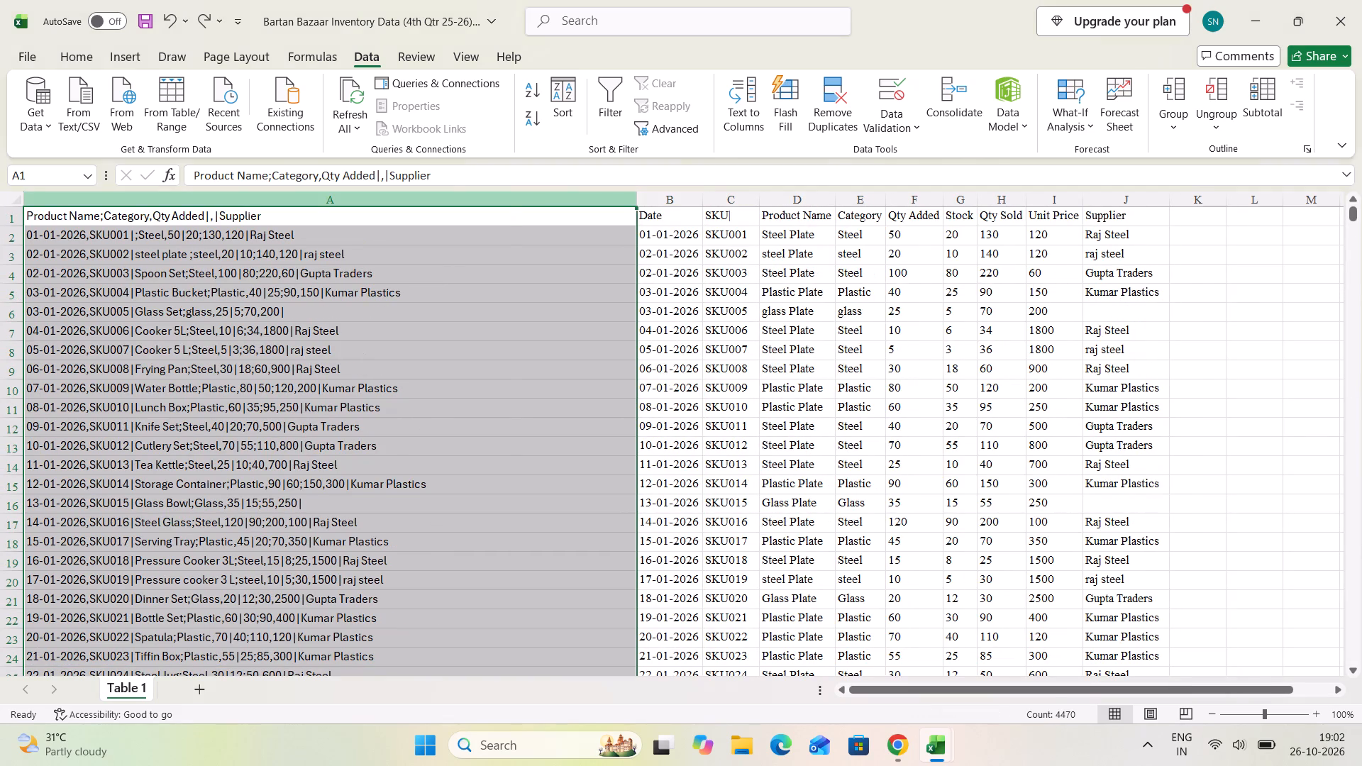
left_click(389, 400)
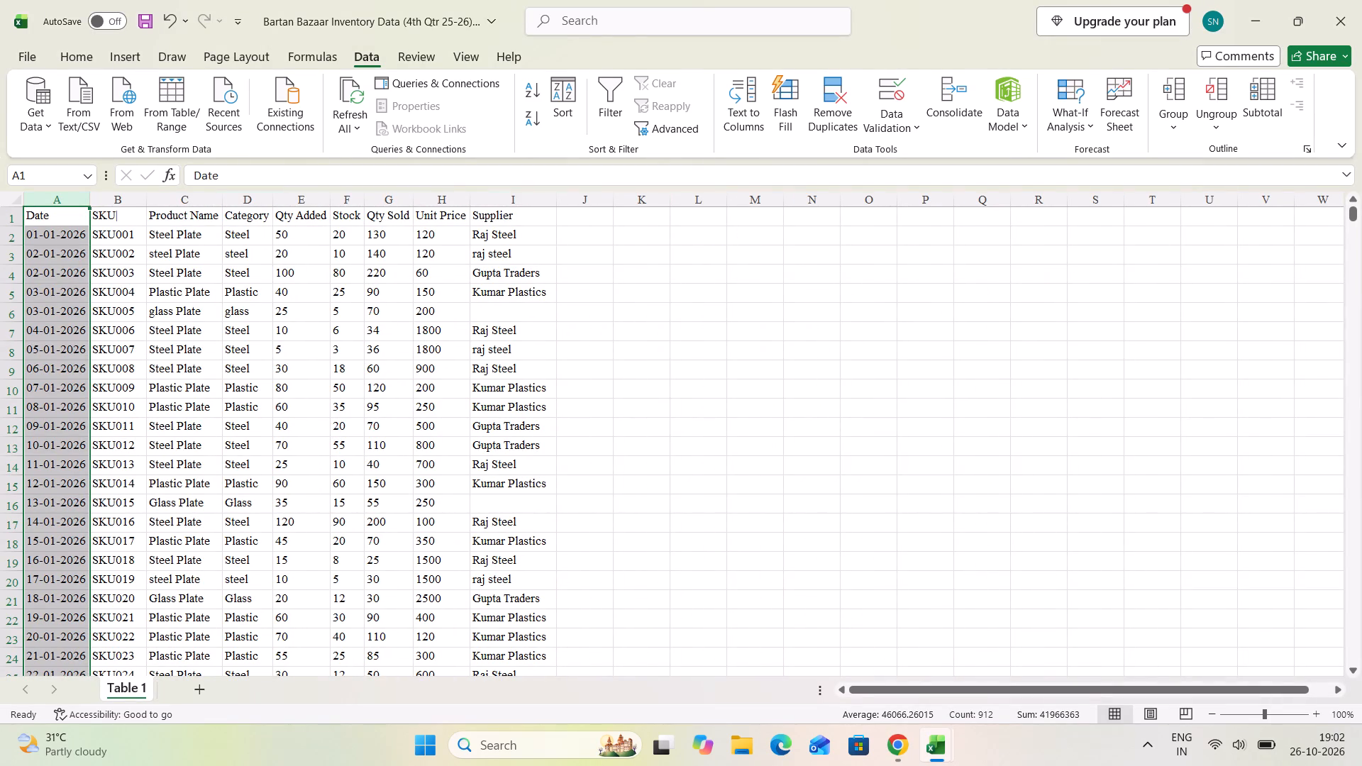
Convert the split data in columns A to I, from Date to Supplier, into a table with headers.
key("ctrl+shift+Right")
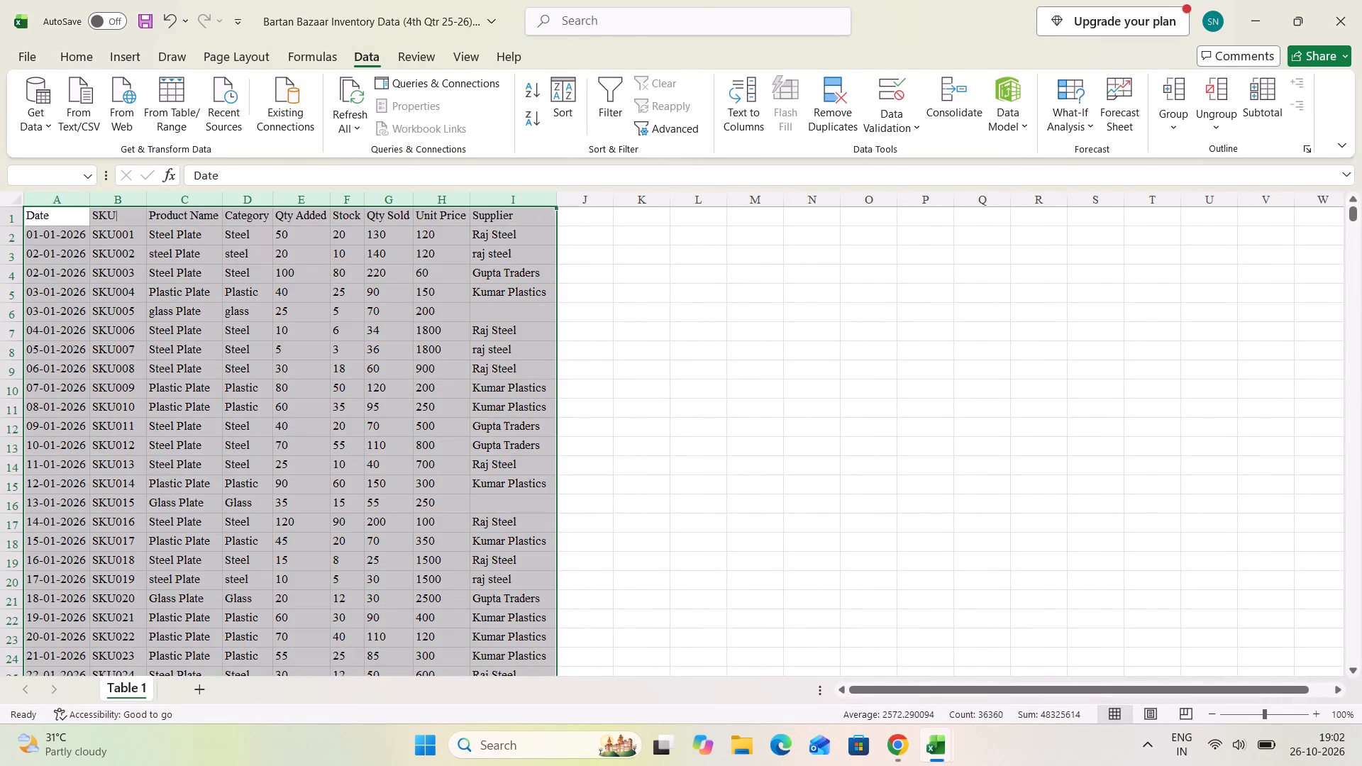
key("ctrl+shift+Down")
key("ctrl+shift+Down")
key("ctrl+BackSpace")
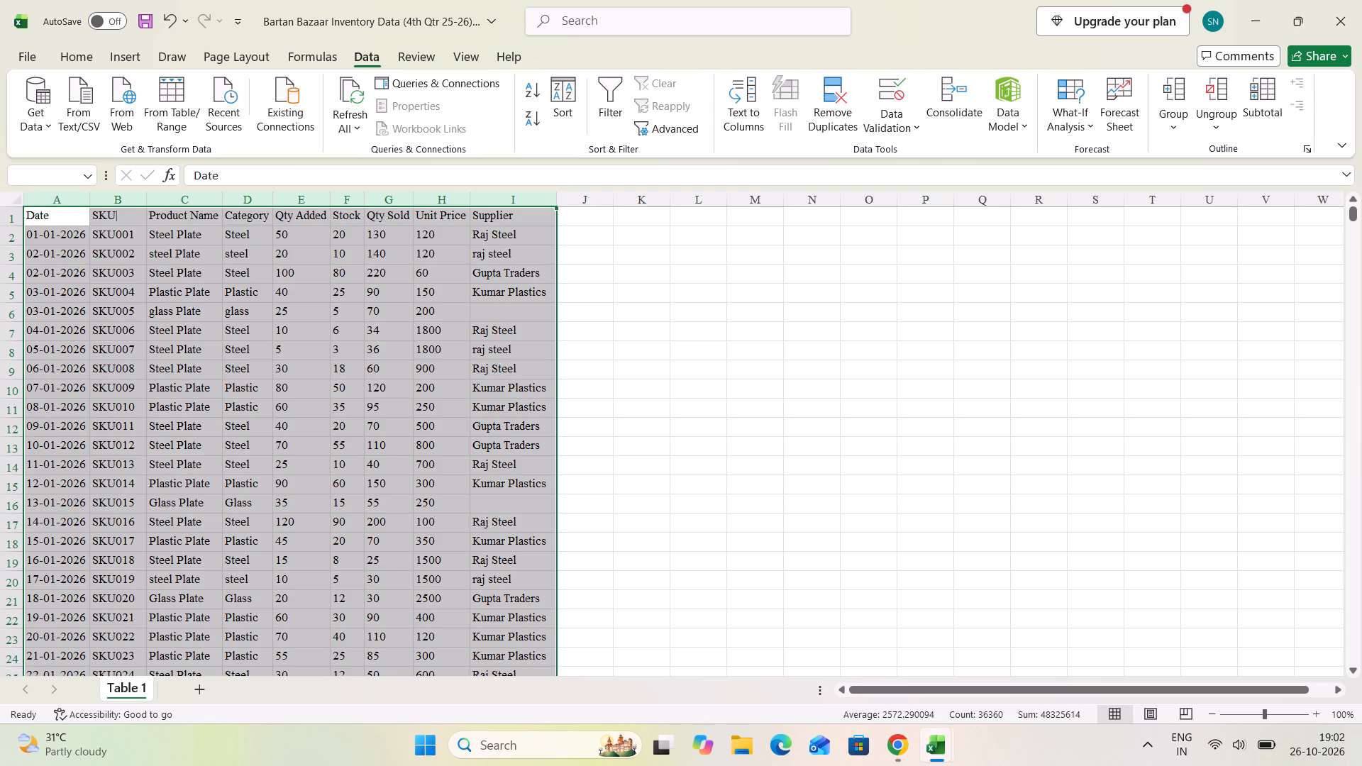
key("ctrl+t")
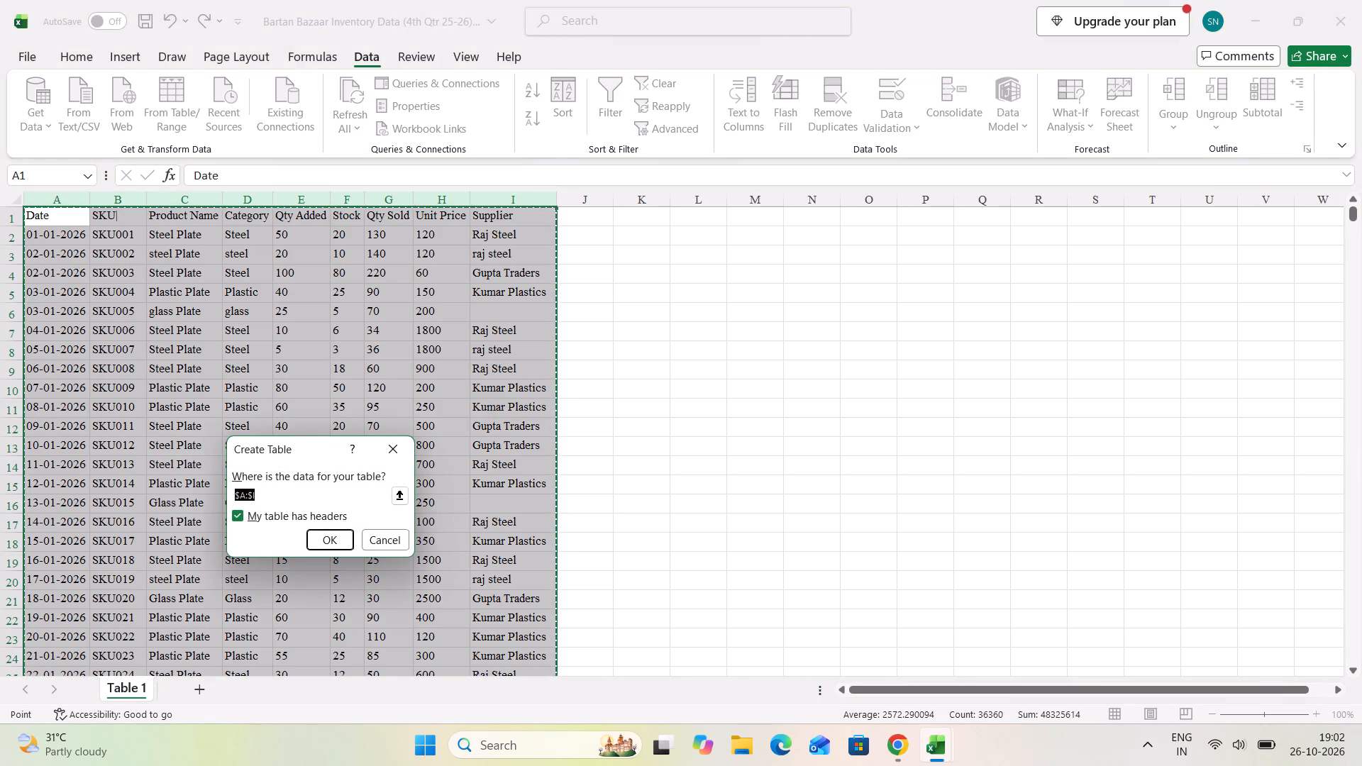
left_click(321, 539)
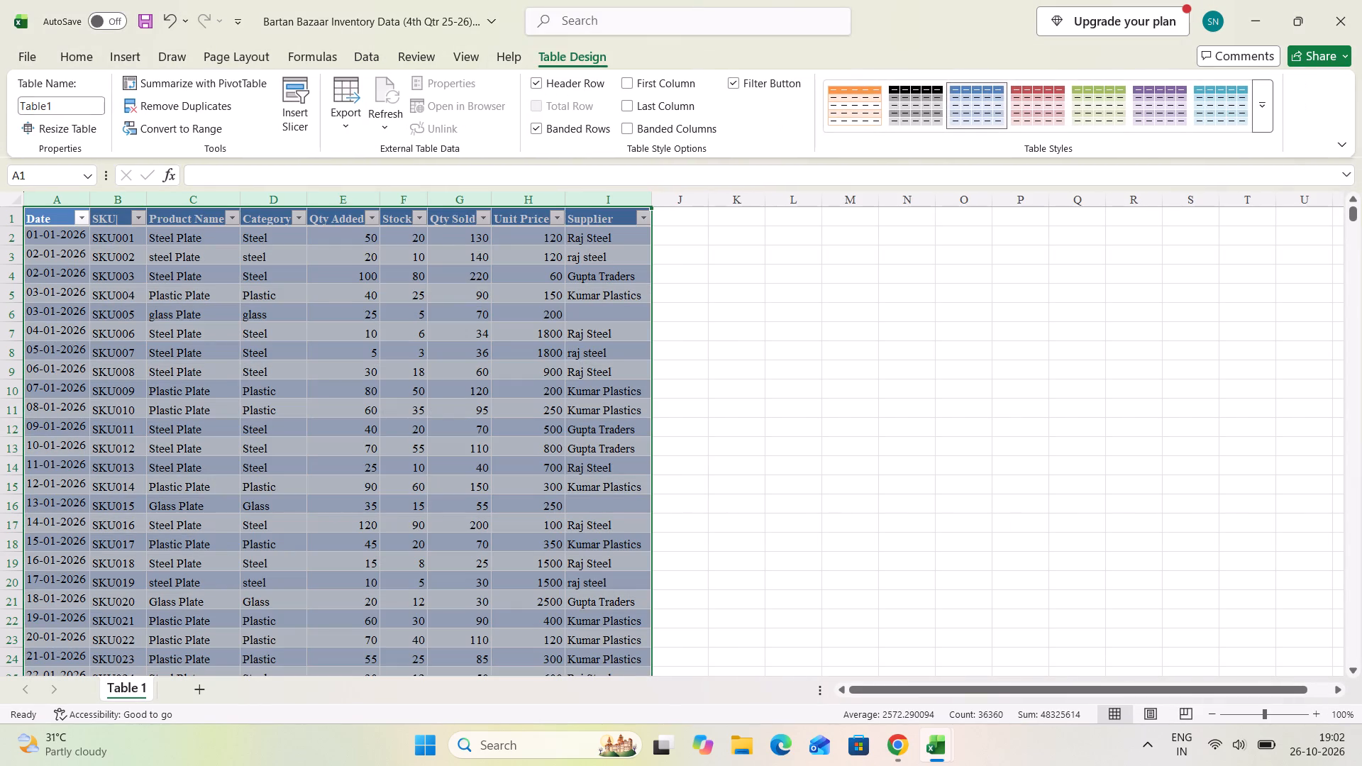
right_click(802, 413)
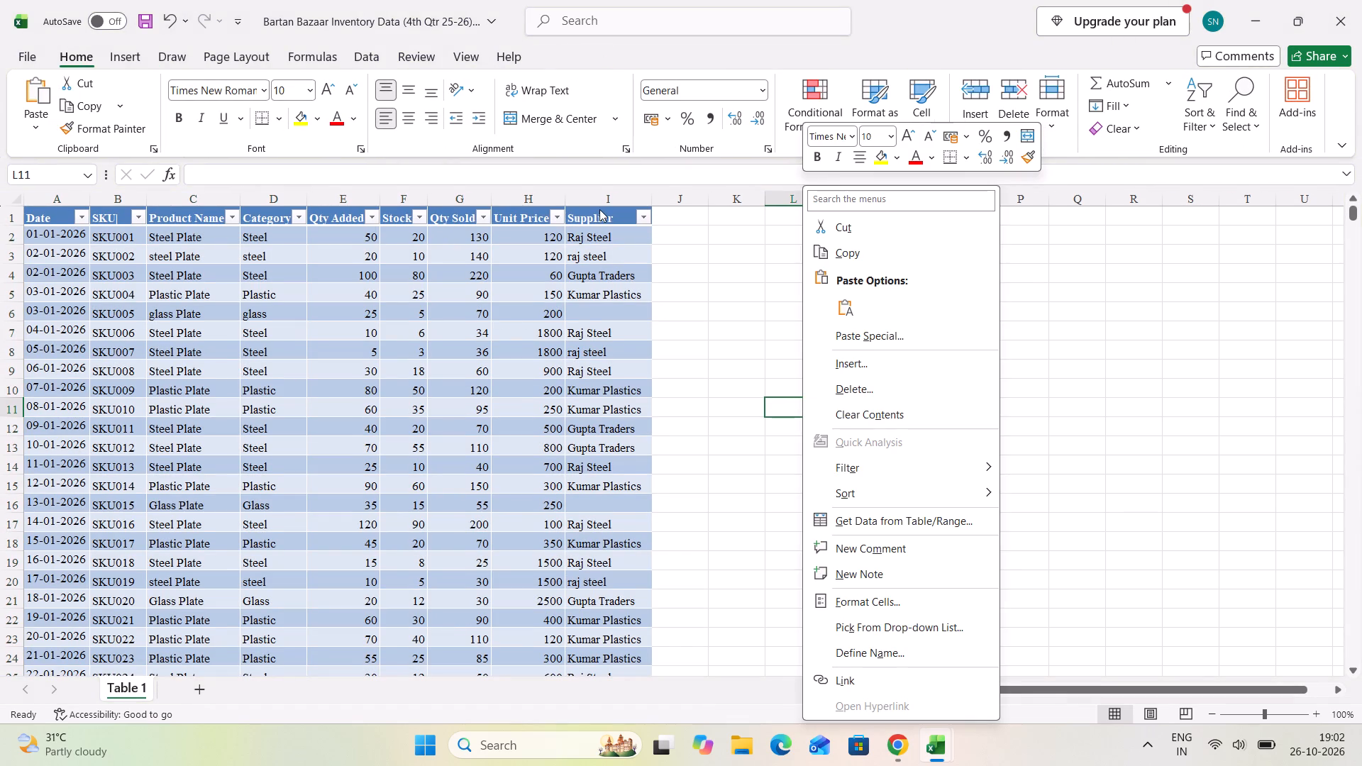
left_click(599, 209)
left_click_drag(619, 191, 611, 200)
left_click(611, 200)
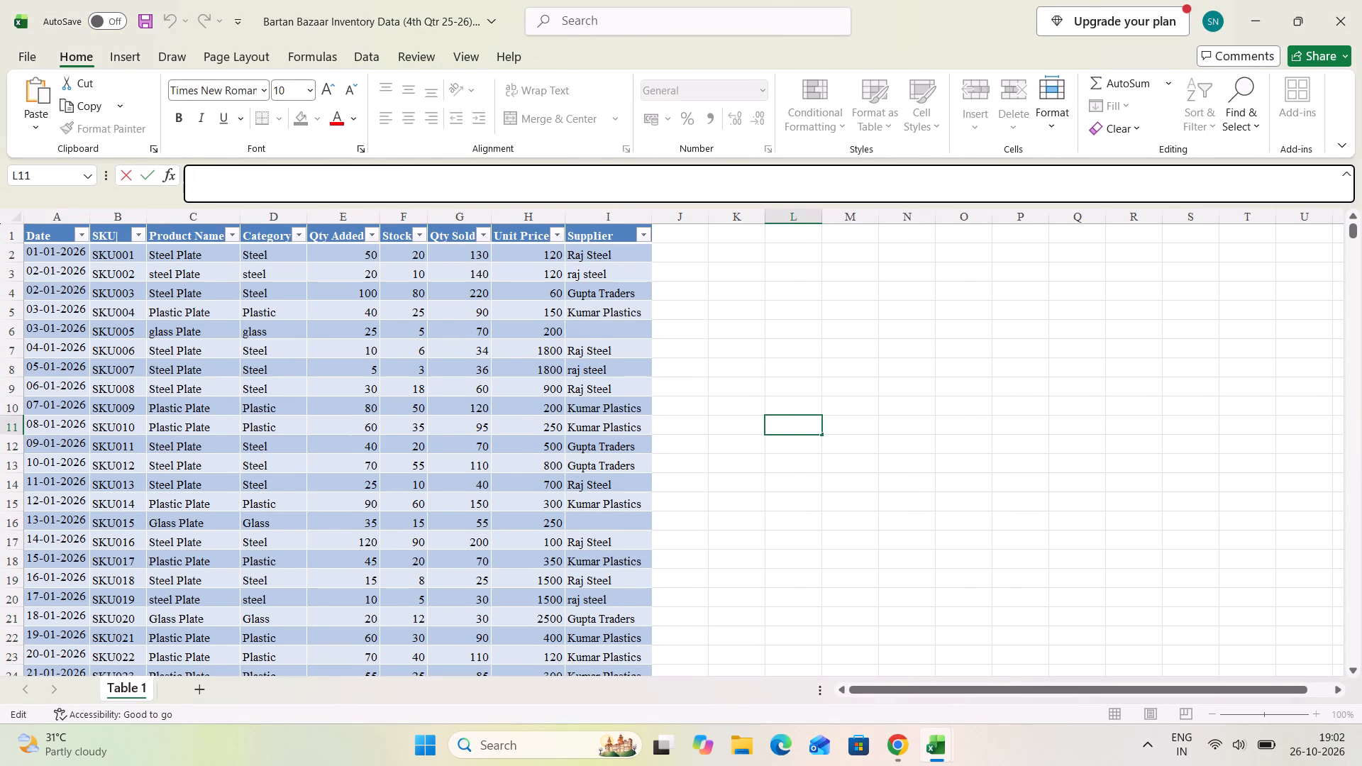
Switch to Chrome and search Google for "zoom webinar join" in a new tab.
left_click(1273, 0)
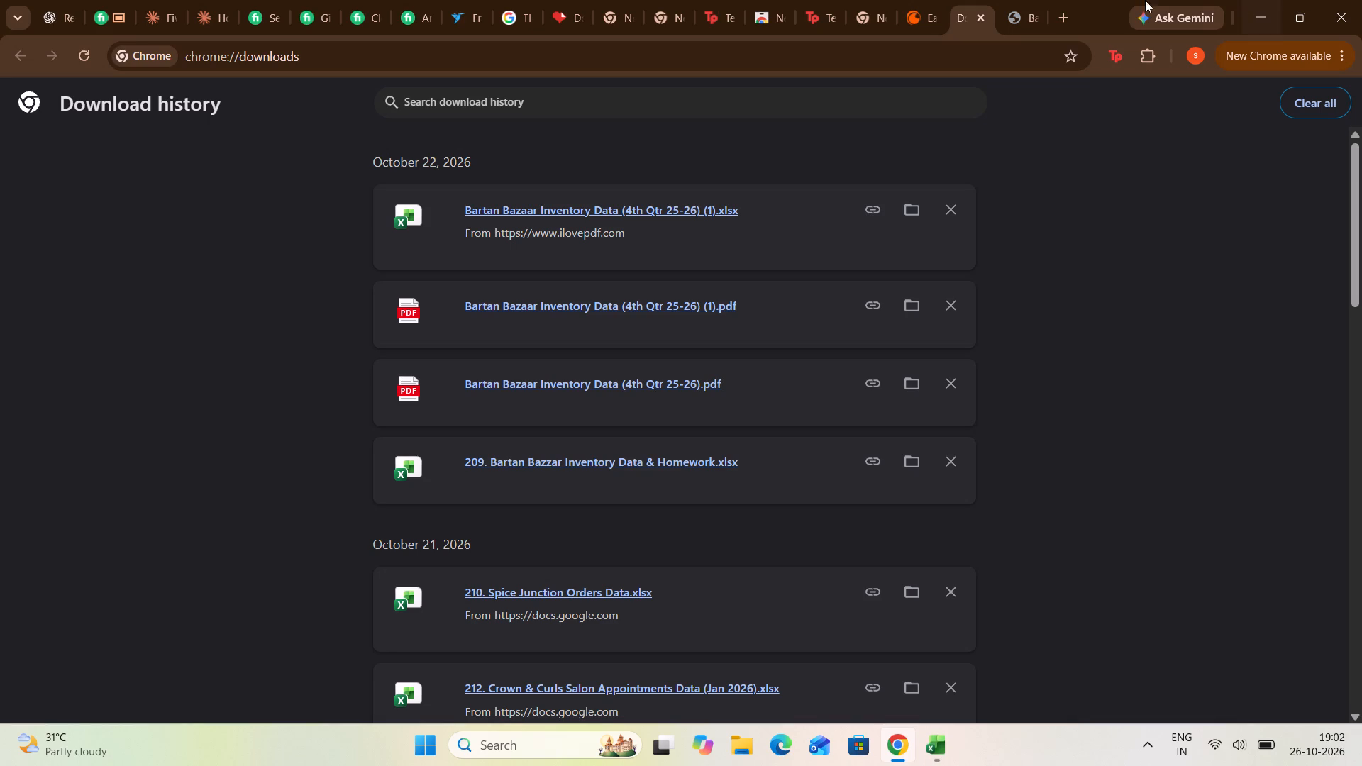
left_click(1055, 13)
type("zoom")
key("space")
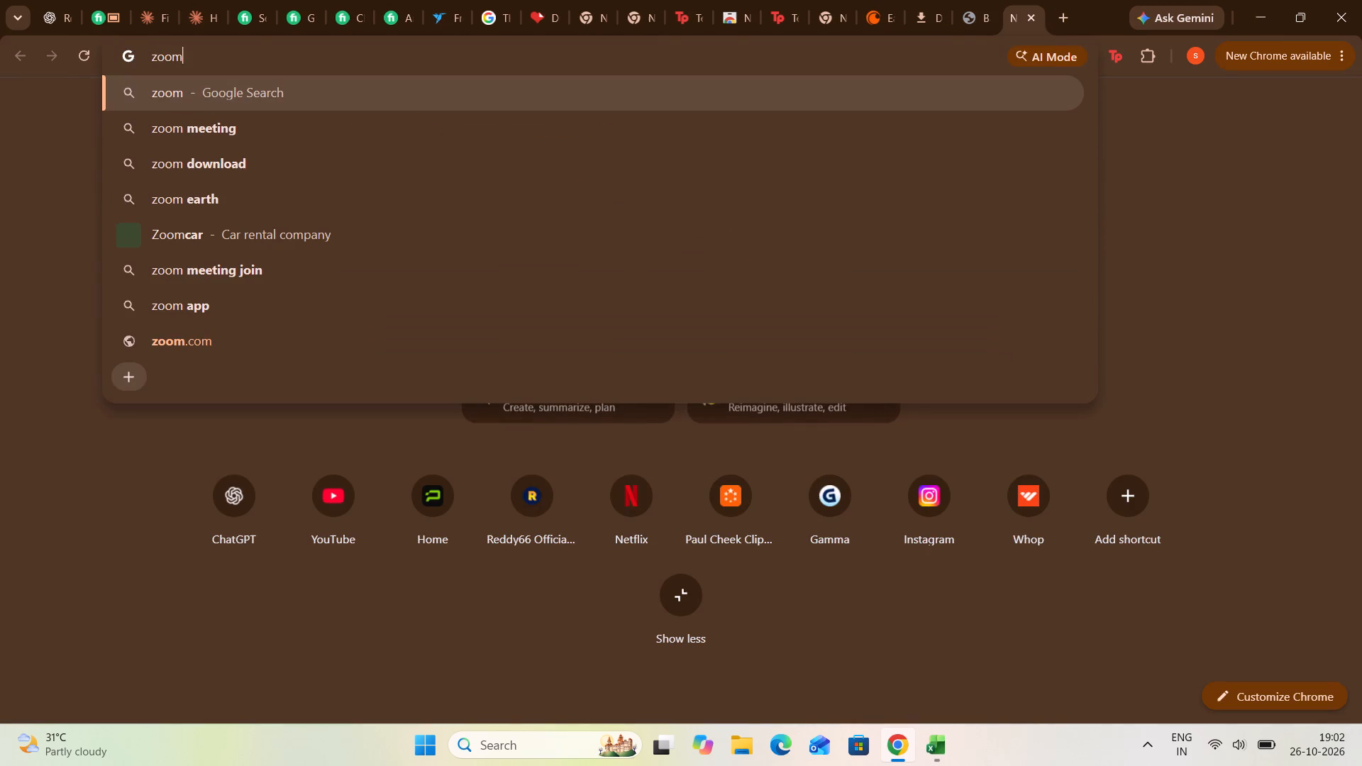
type("we")
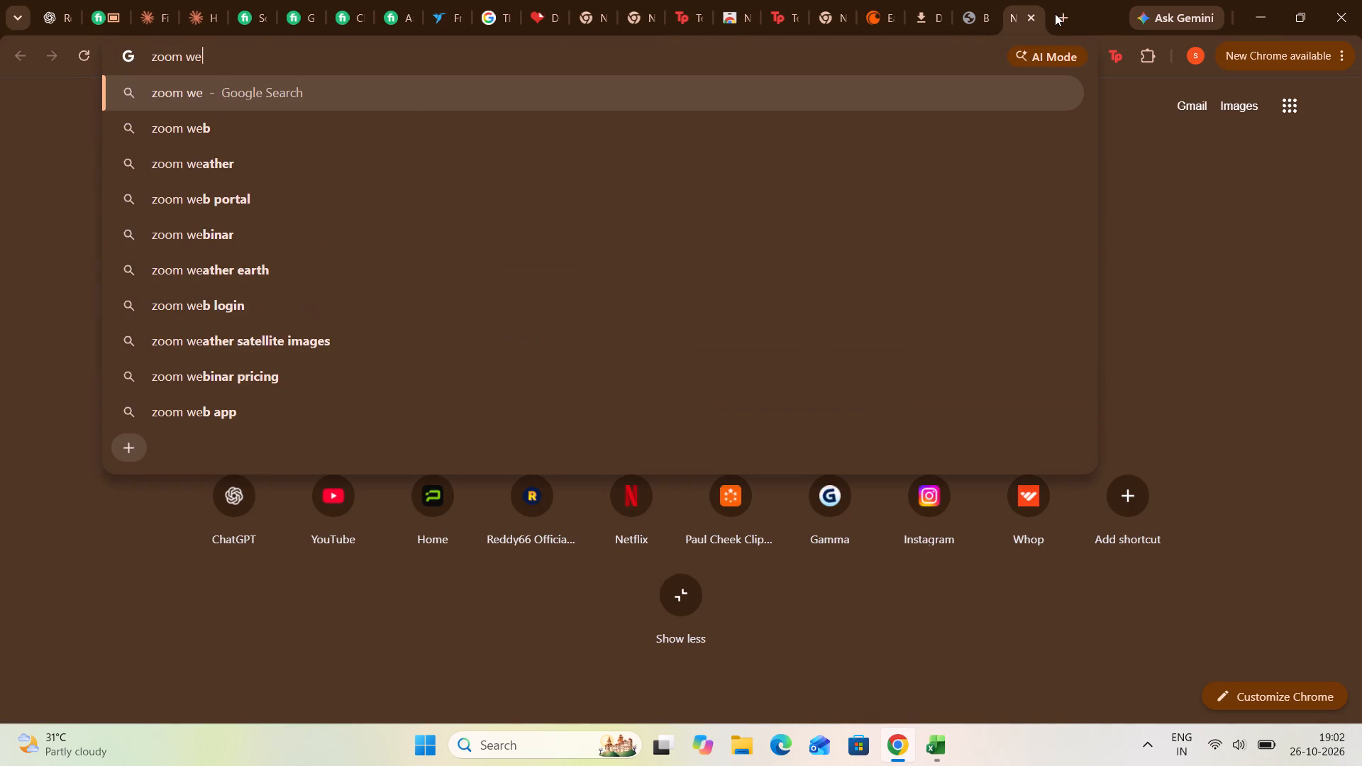
type("bin")
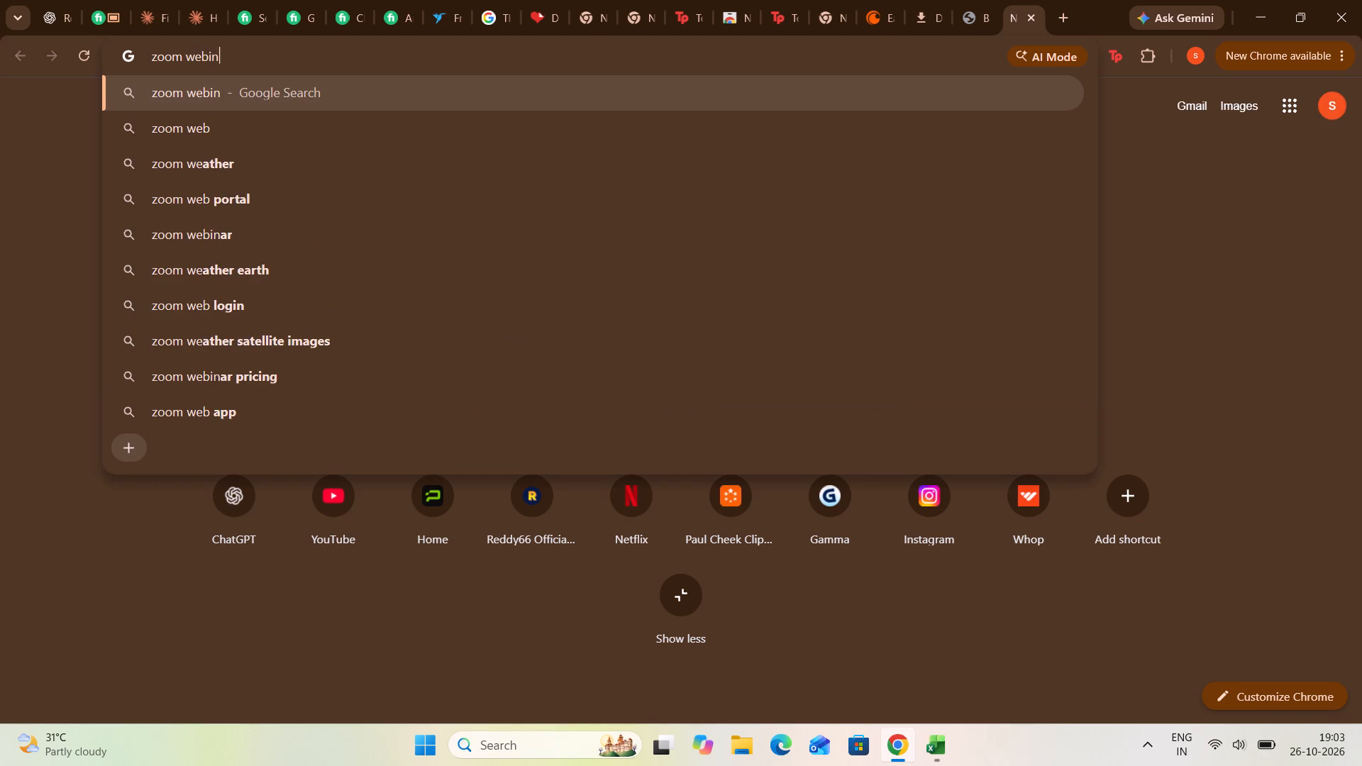
left_click(509, 232)
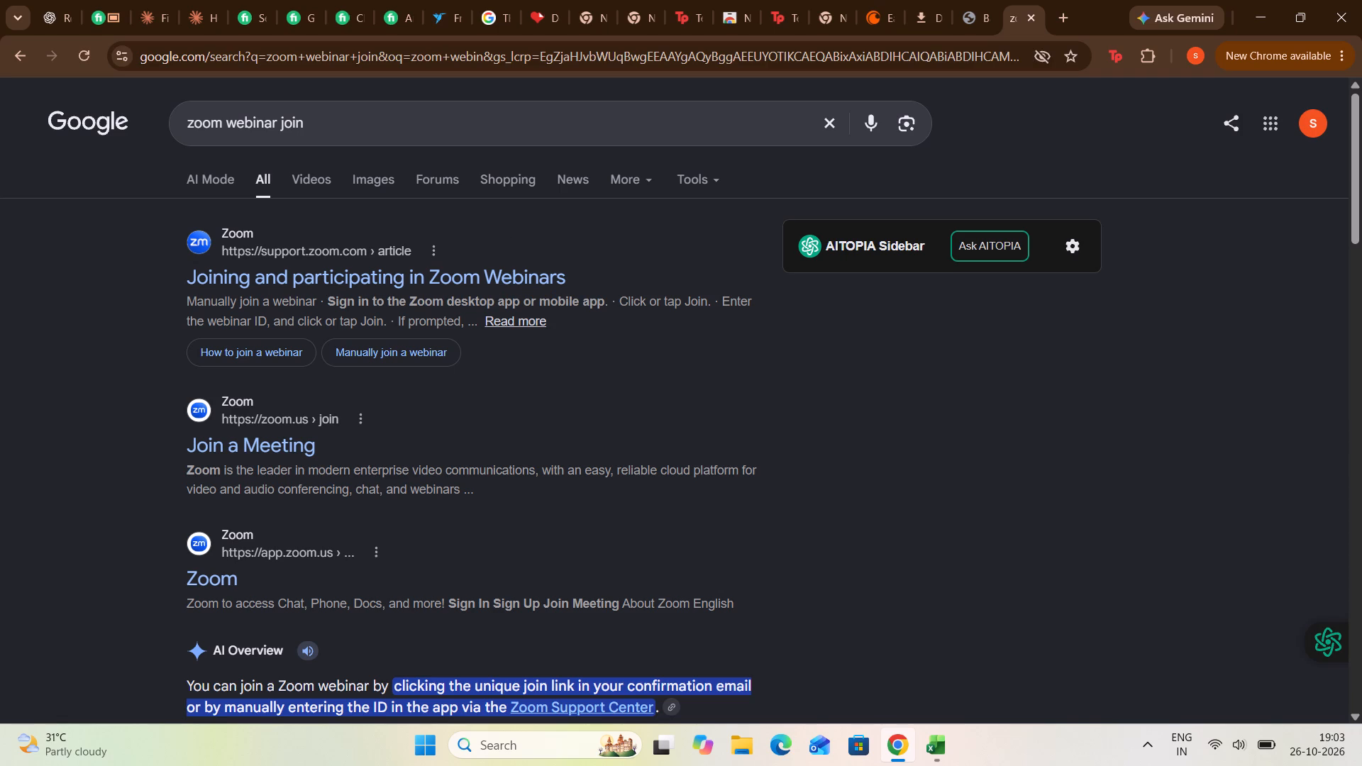
Open the Zoom Support article "Joining and participating in Zoom Webinars" and return to the search results.
left_click(460, 264)
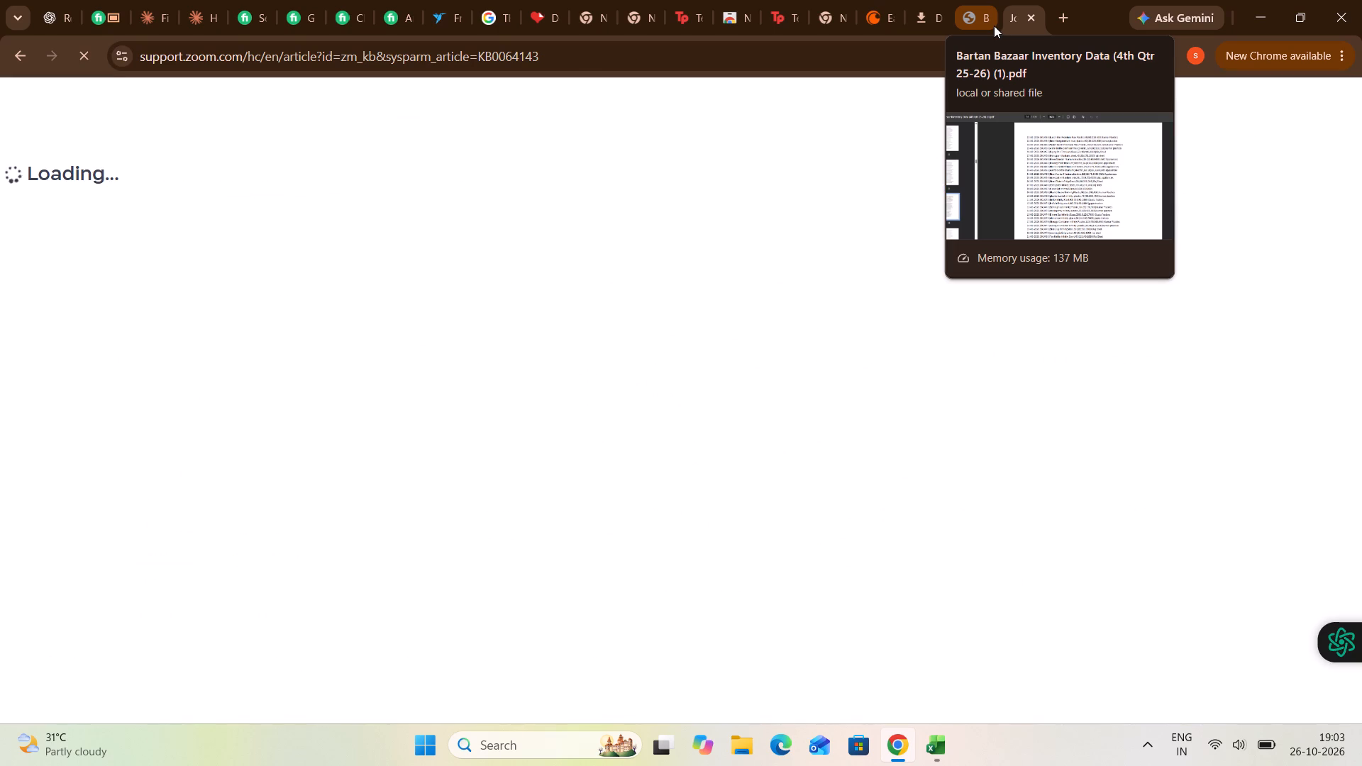
scroll(994, 26, "right", 16)
left_click(1018, 17)
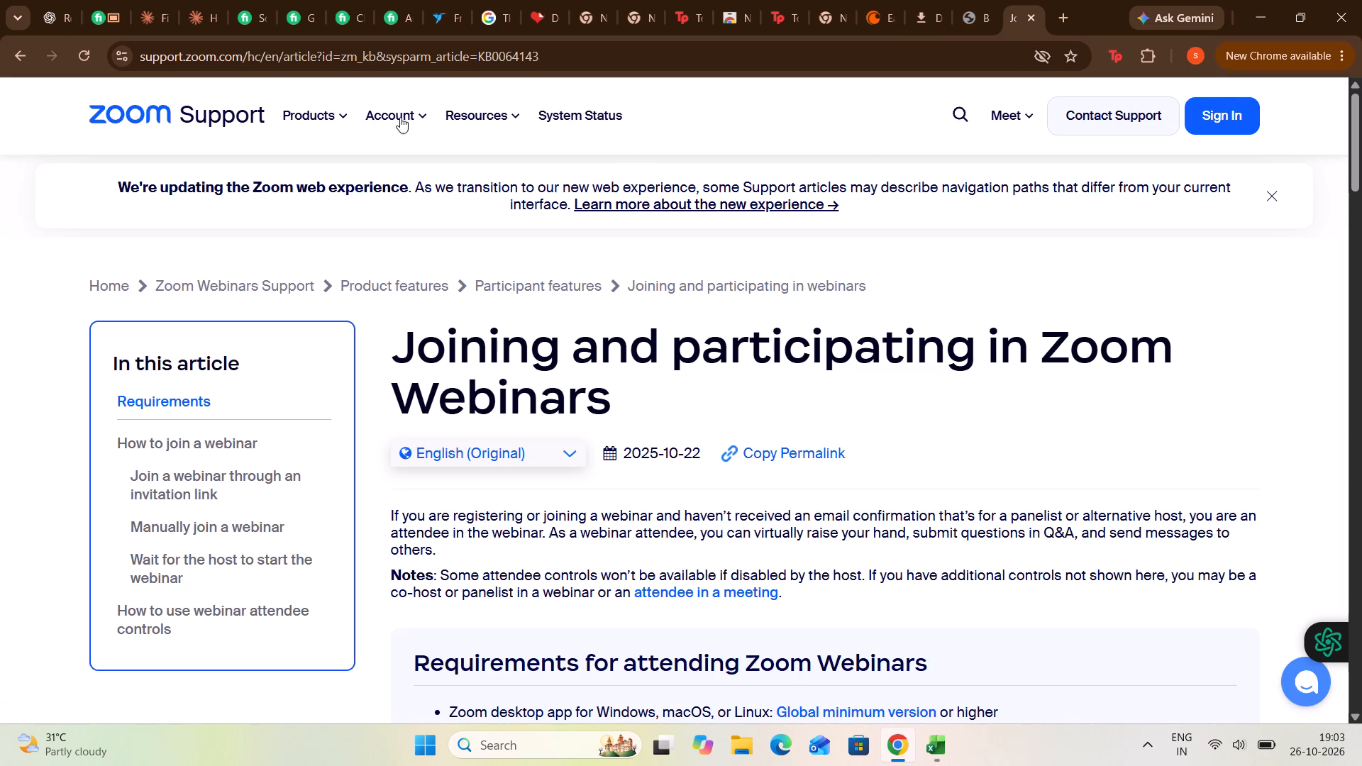
left_click(23, 65)
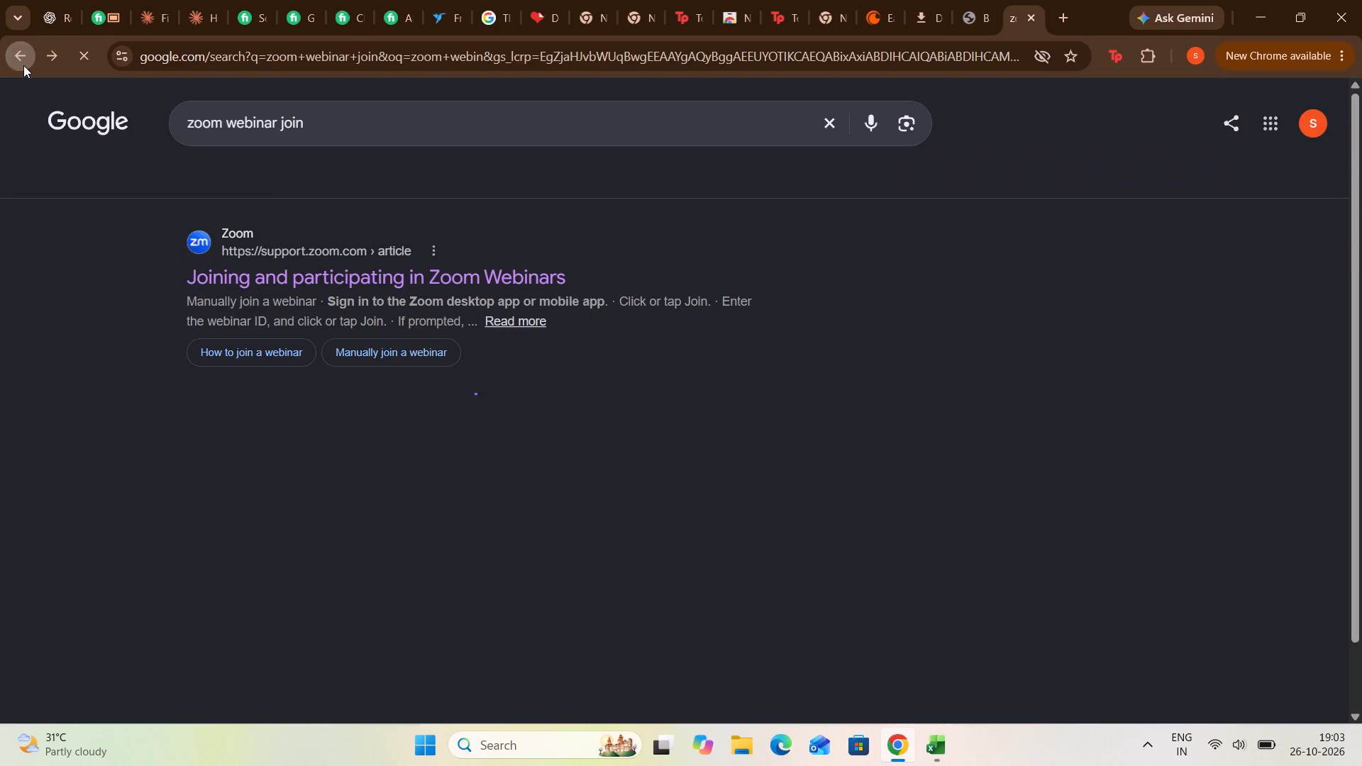
Open Zoom's Join Meeting page (zoom.us/join) from the Google search results.
left_click(239, 439)
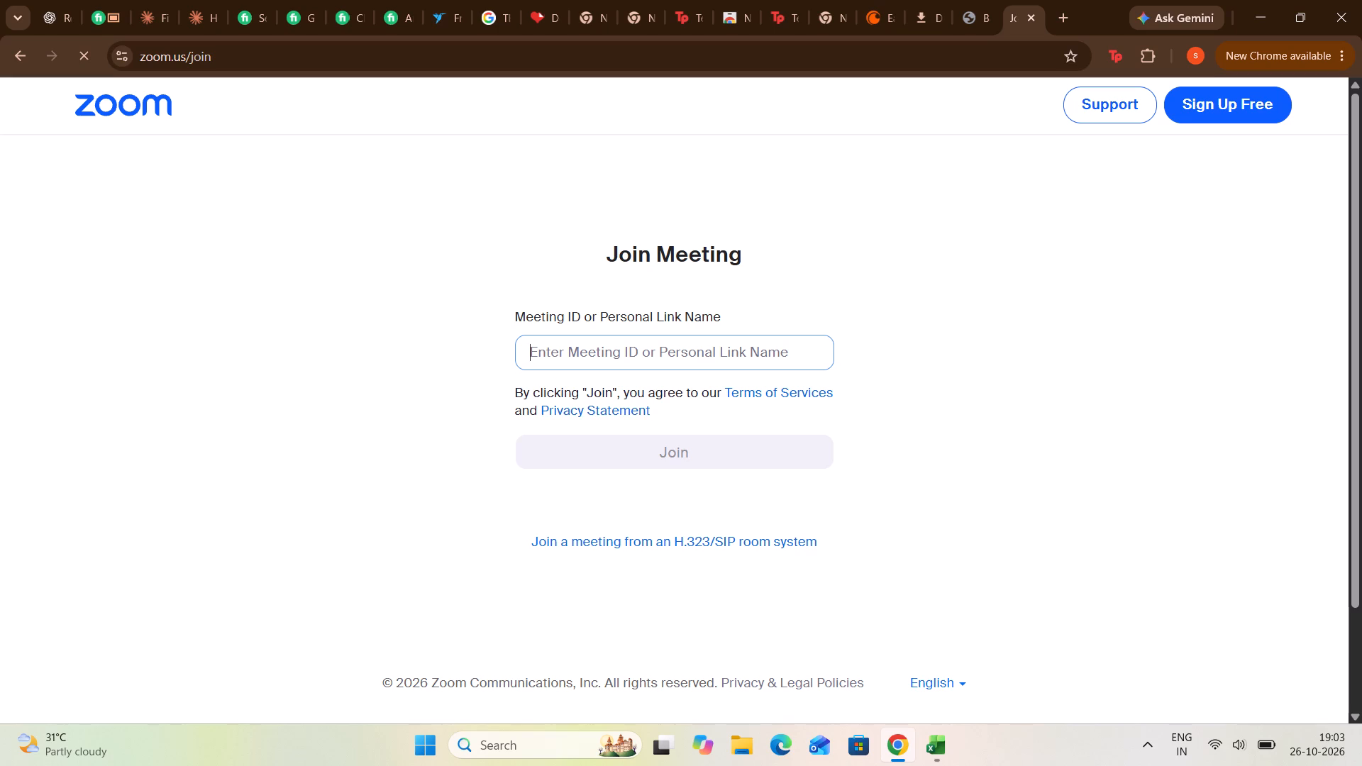
Enter the webinar's meeting ID on the Join Meeting page, correcting any mistyped digits.
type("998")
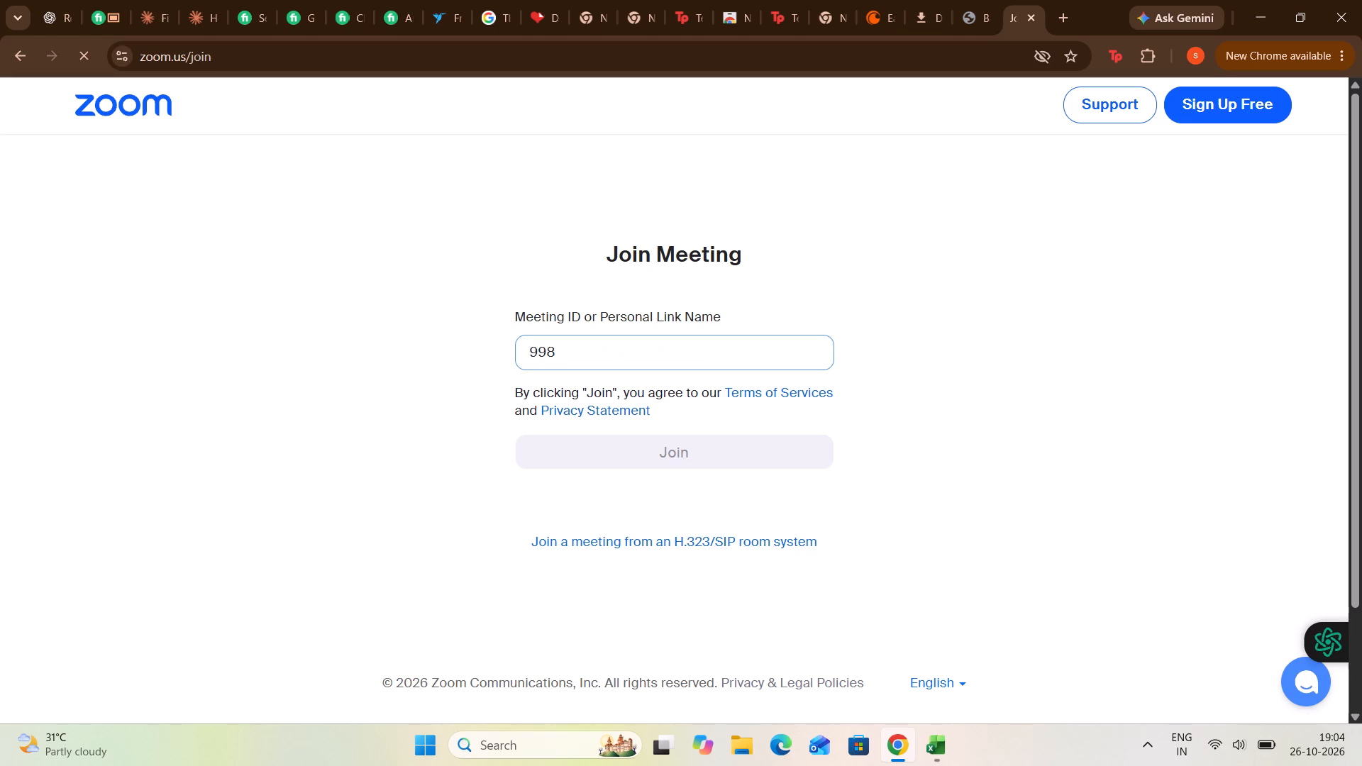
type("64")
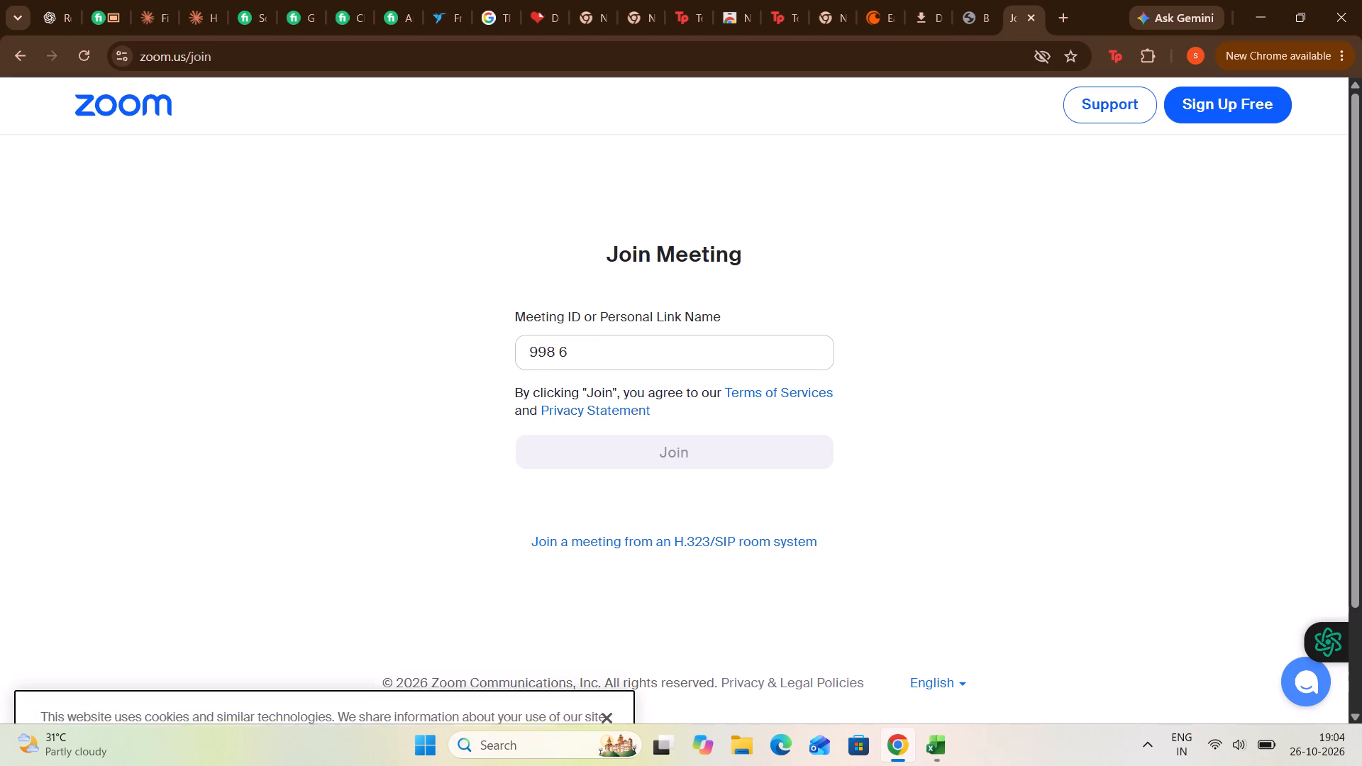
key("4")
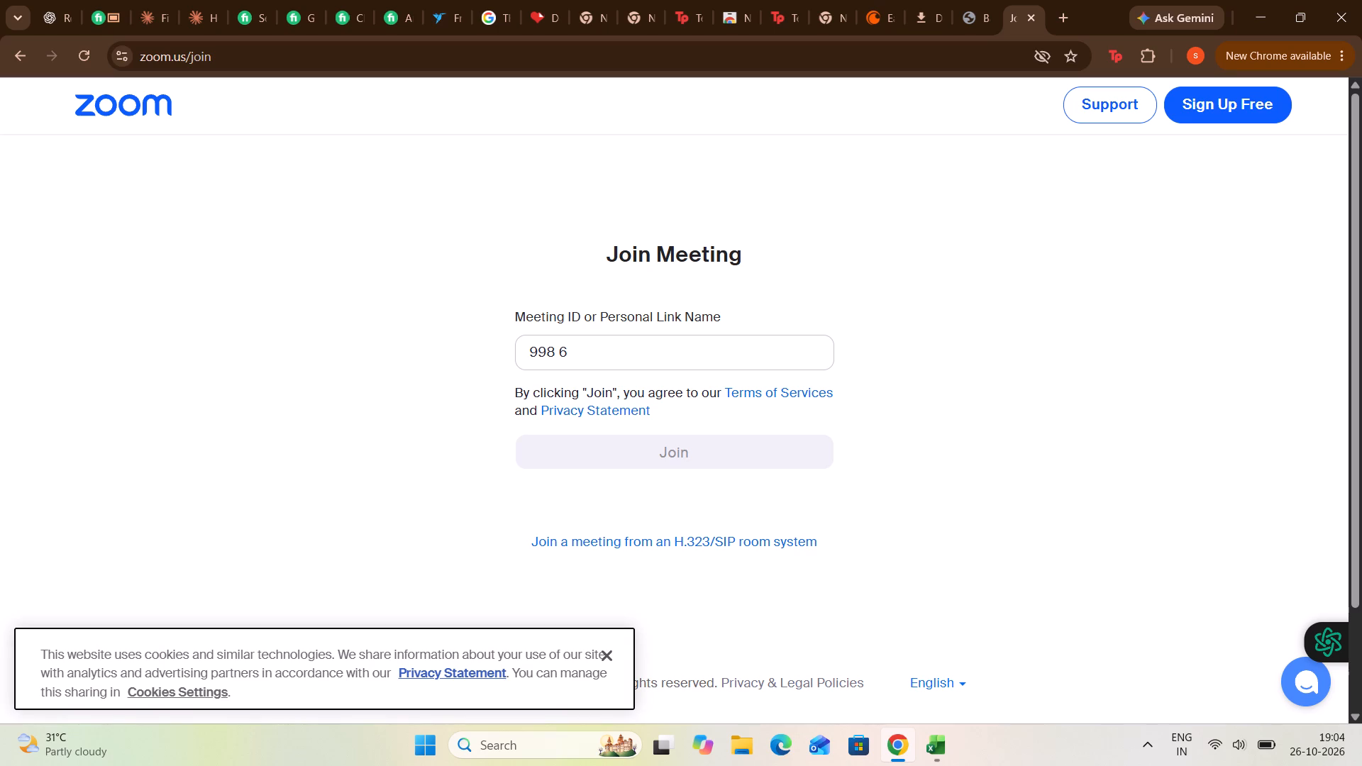
left_click(579, 367)
key("4")
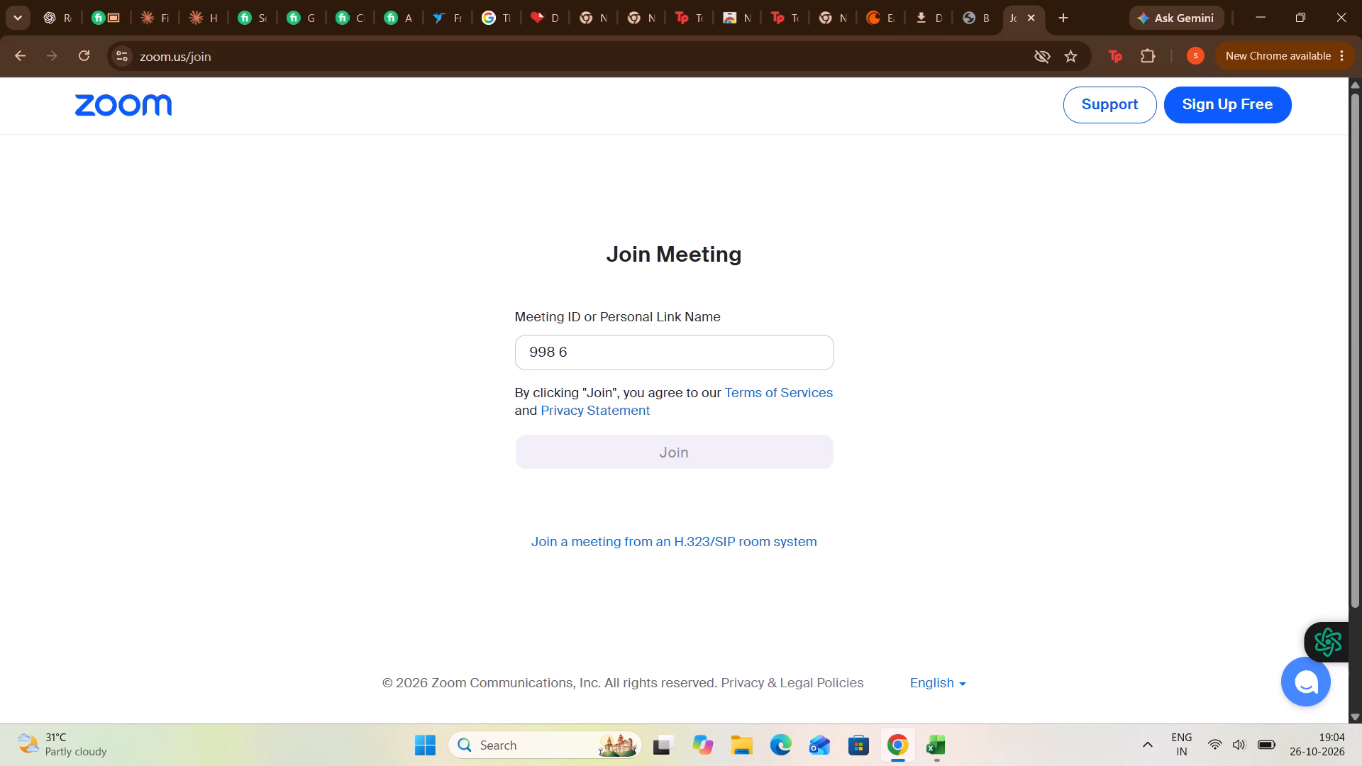
left_click(579, 367)
double_click(596, 360)
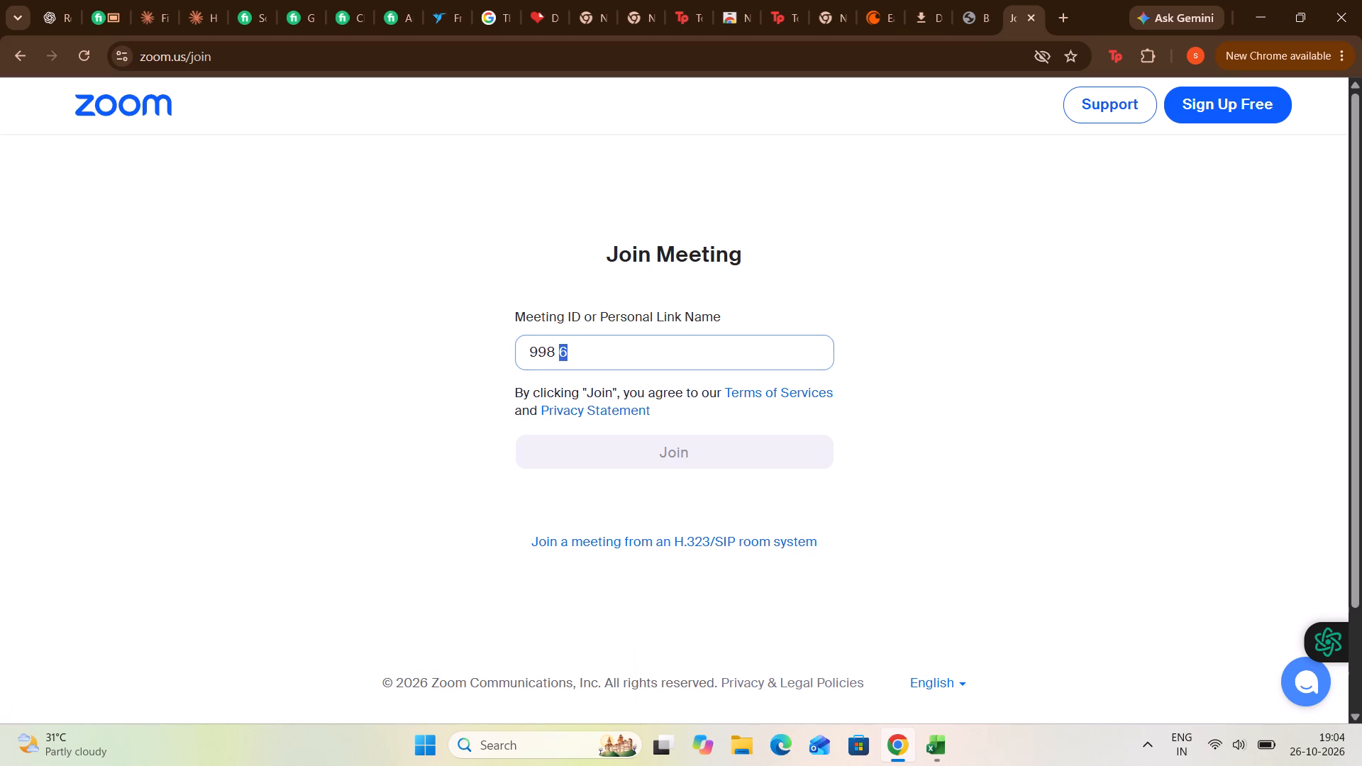
left_click(596, 360)
type("484")
key("BackSpace")
key("BackSpace")
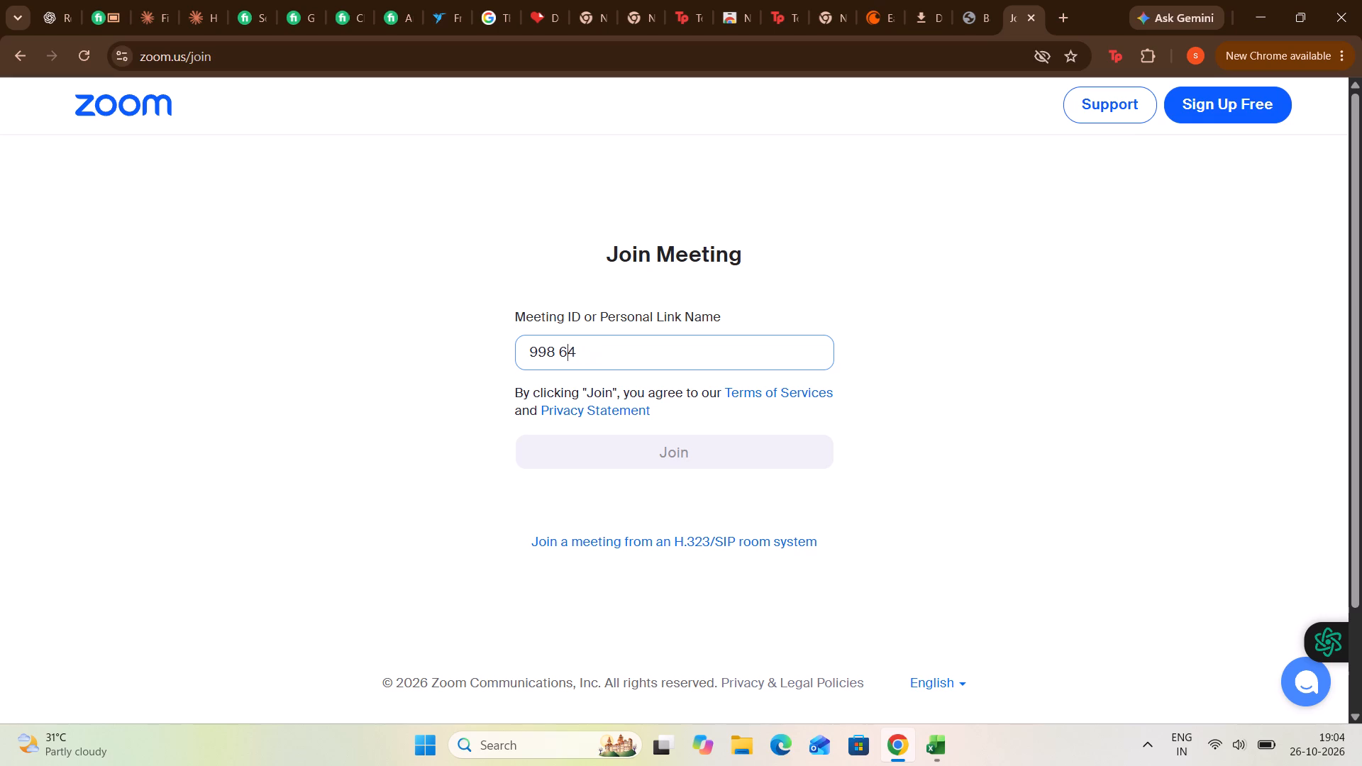
key("BackSpace")
left_click(609, 358)
key("BackSpace")
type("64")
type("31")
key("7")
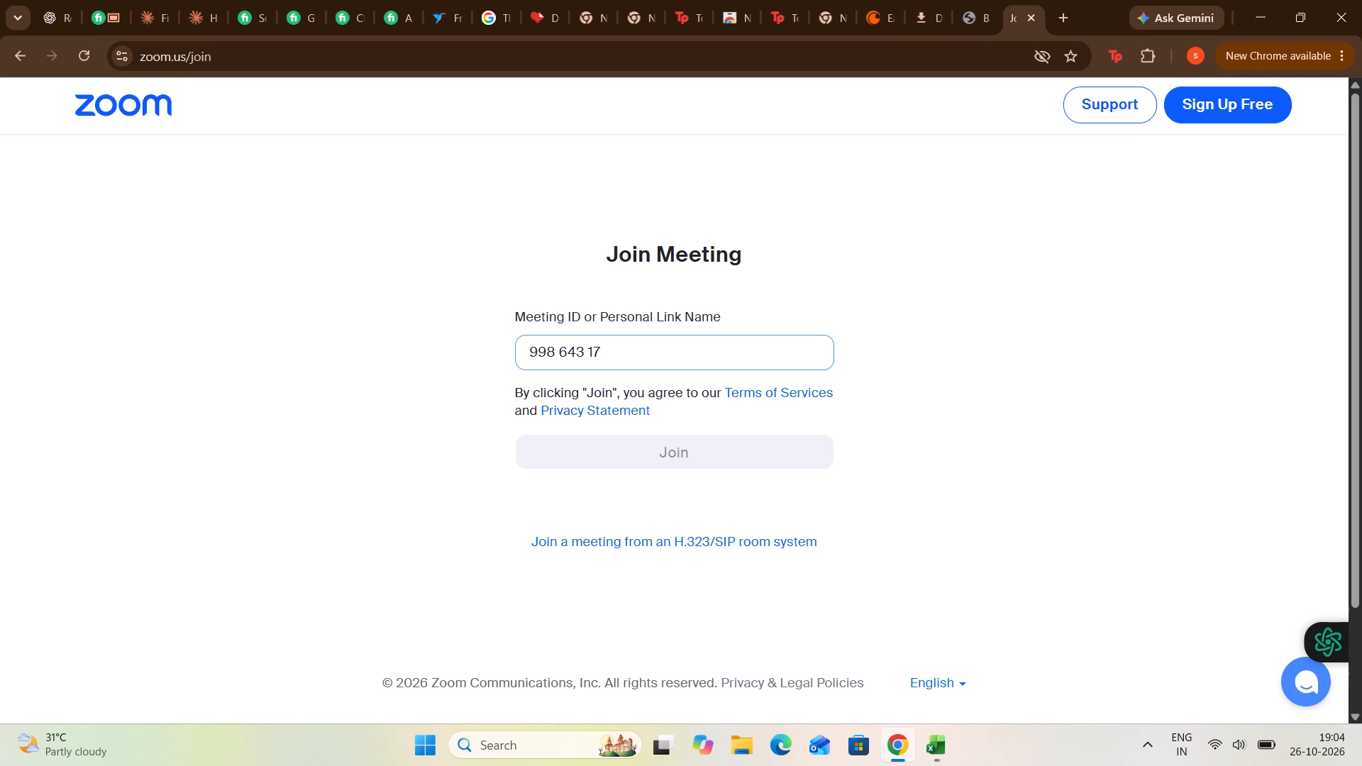